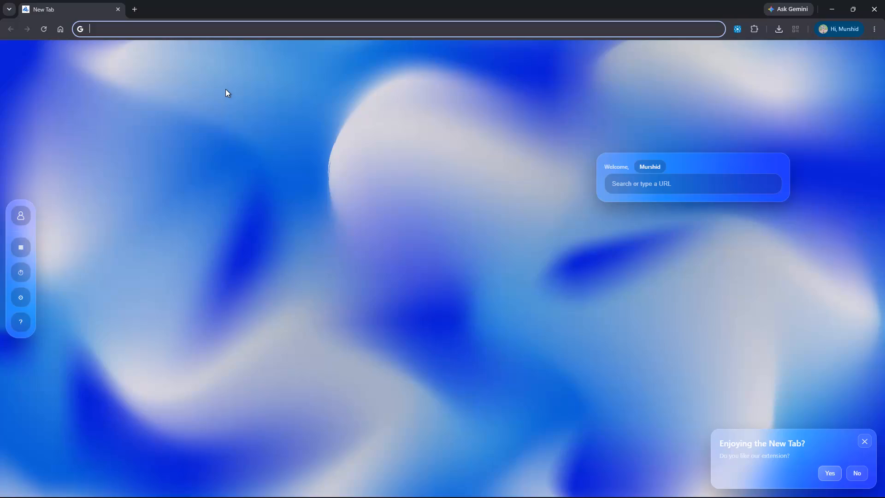
Search the web for "goat funded trader" and open the official goatfundedtrader.com website from the results.
type("go")
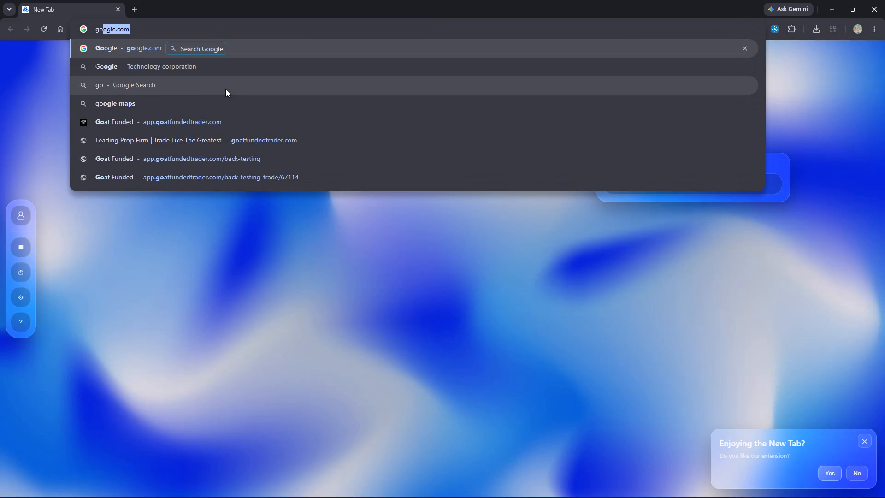
type("at")
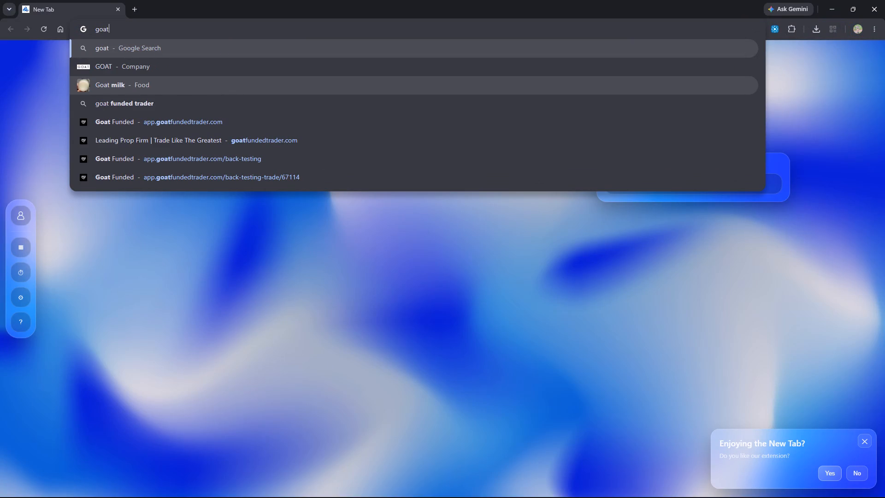
key("space")
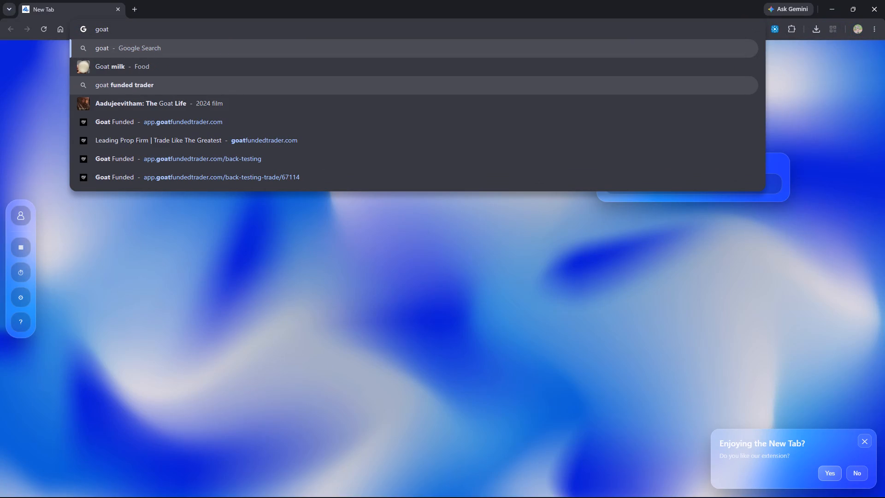
type("funded")
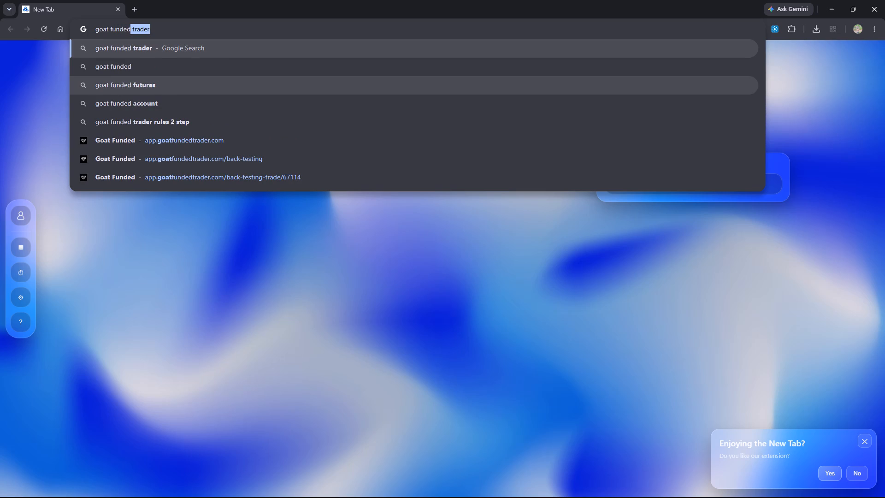
key("space")
type("tr")
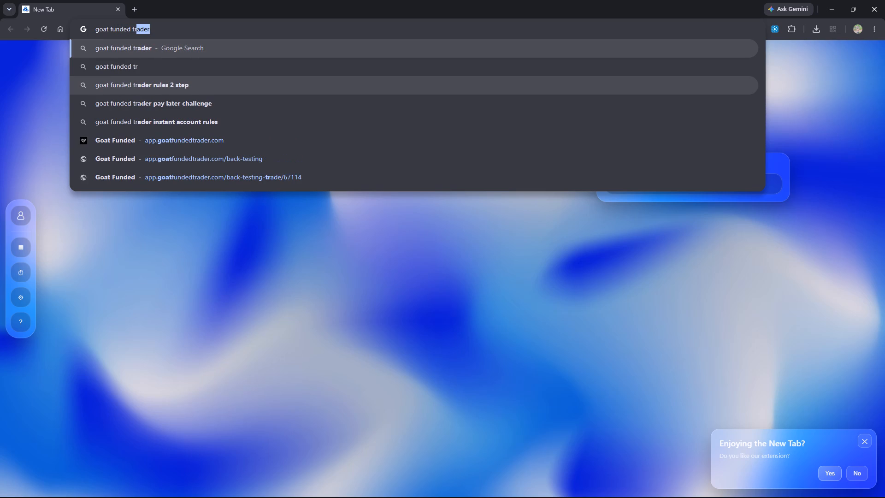
key("Return")
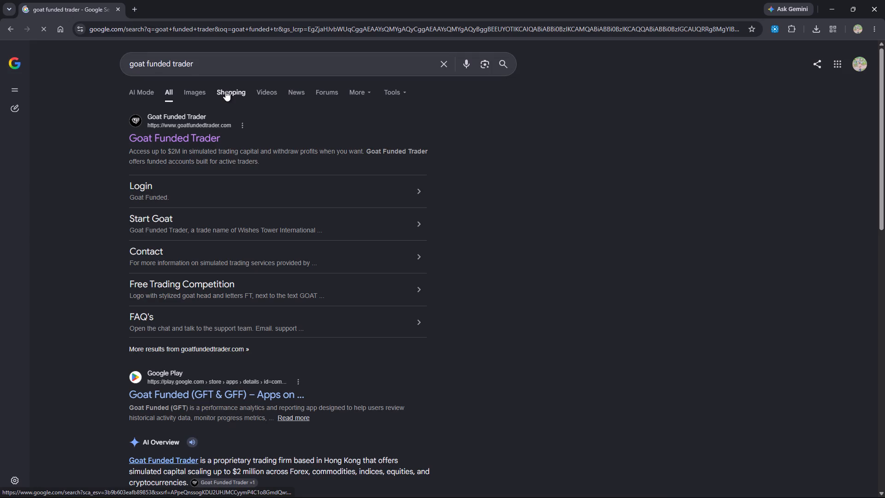
left_click(215, 142)
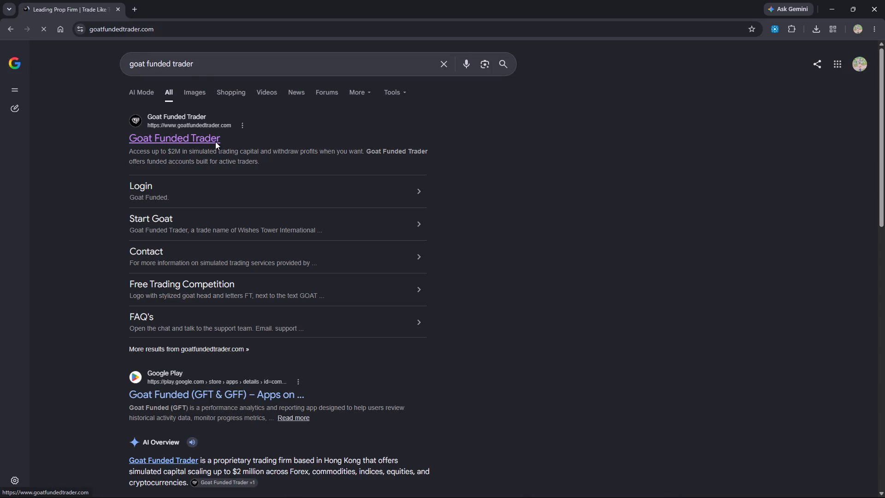
Open the trader login page from the Goat Funded Trader homepage.
scroll(215, 144, "down", 1)
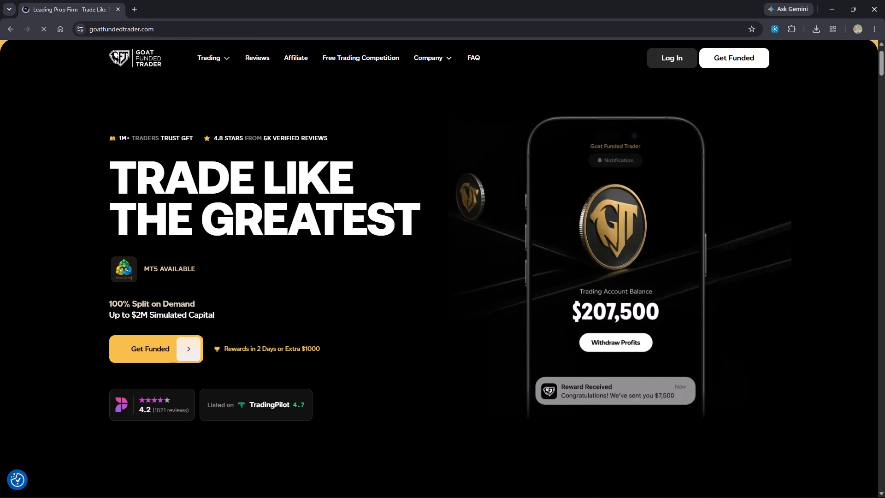
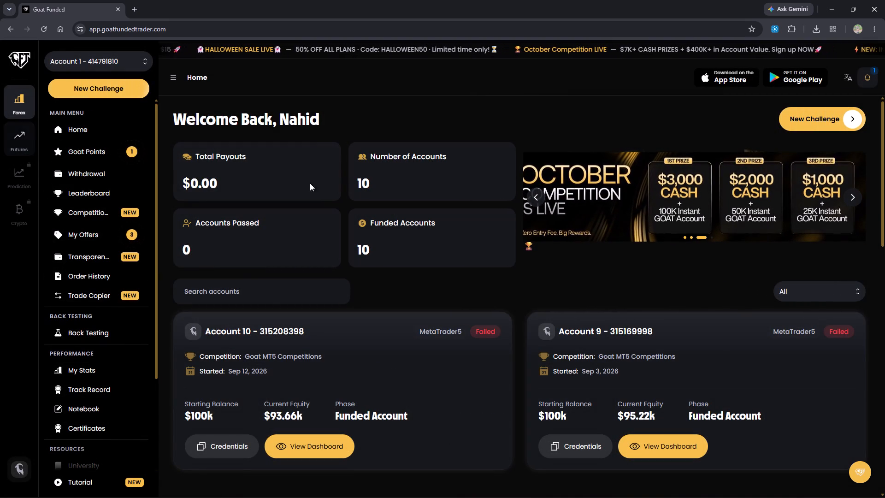
Start a new challenge and configure it as the Instant Daily model with a 1k account size on MetaTrader 5.
left_click(129, 79)
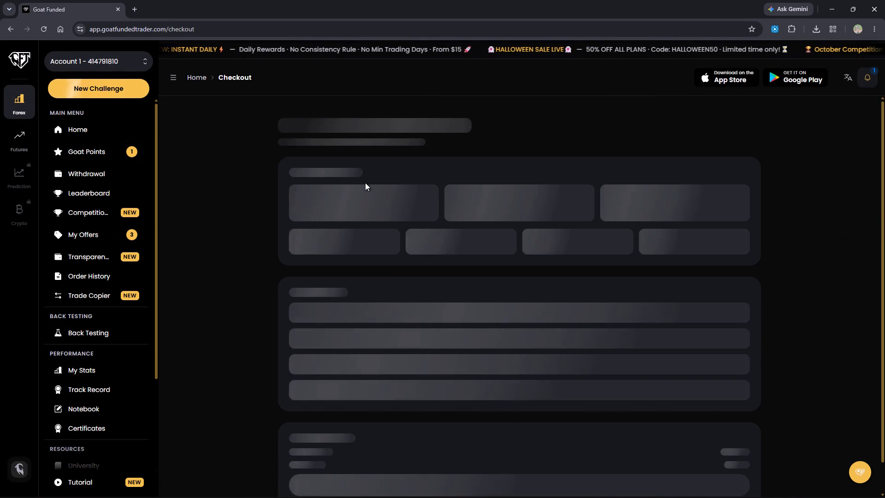
scroll(426, 228, "down", 1)
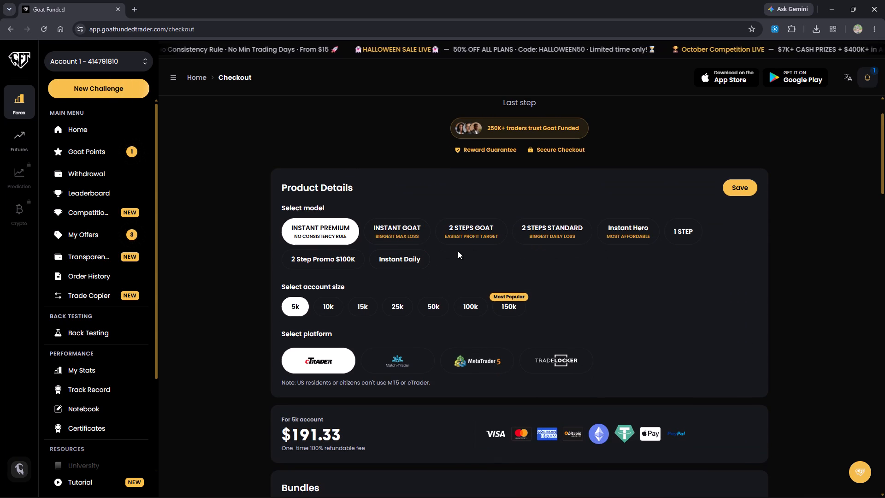
left_click(397, 261)
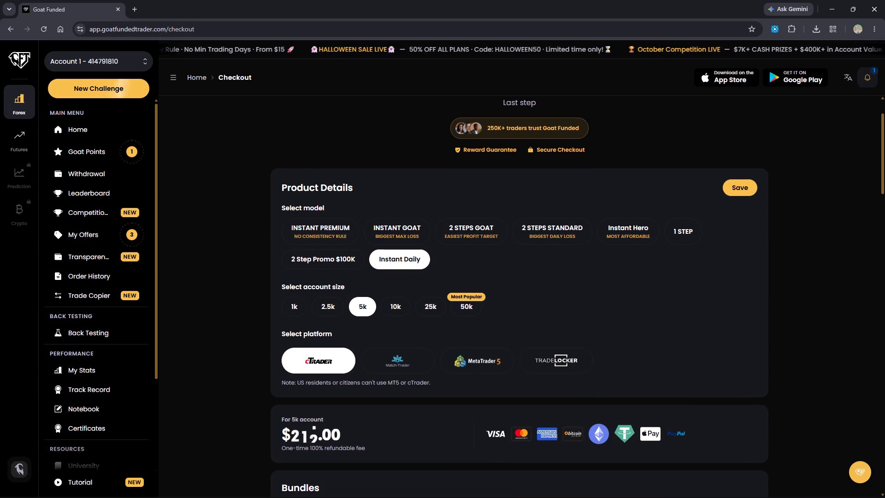
left_click(292, 304)
left_click(469, 360)
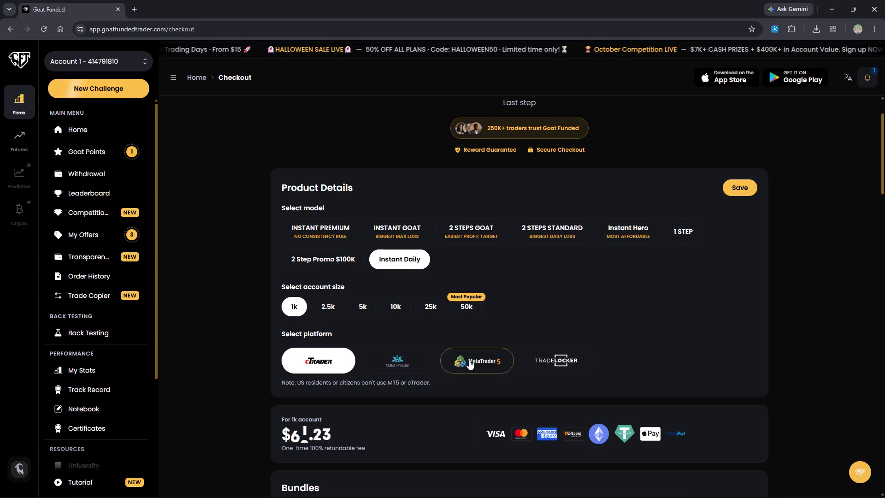
Copy the promotional code HALLOWEEN50 from the checkout page and apply it as the order's coupon.
scroll(582, 326, "down", 1)
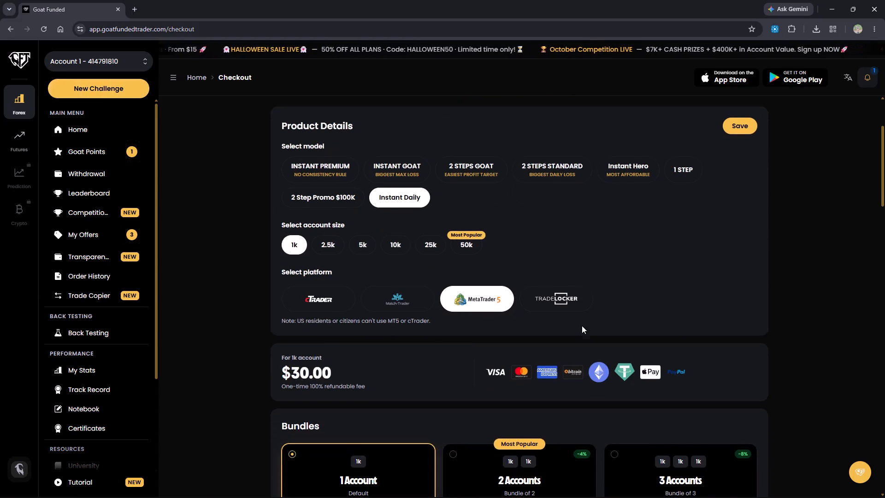
scroll(582, 326, "down", 1)
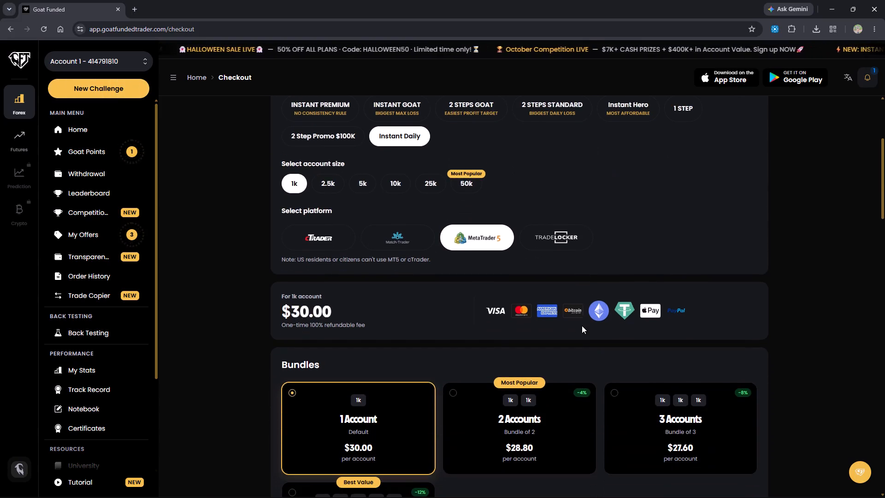
scroll(582, 326, "down", 5)
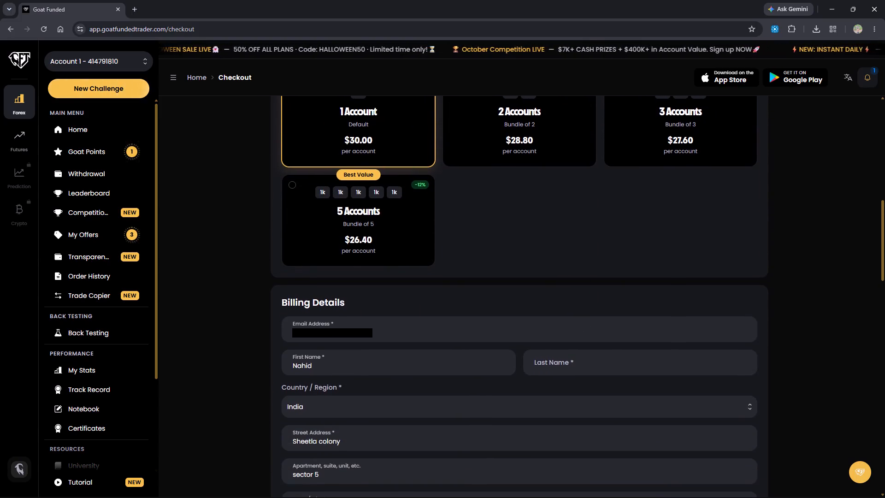
scroll(580, 325, "down", 8)
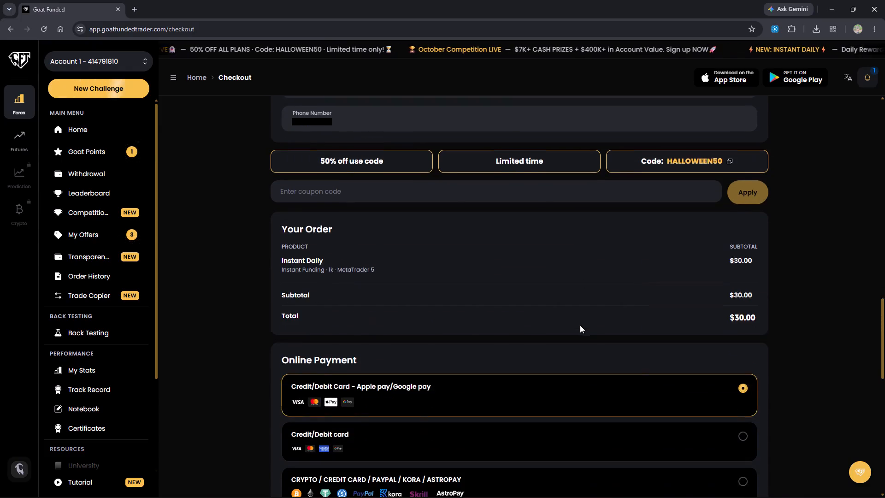
left_click(677, 188)
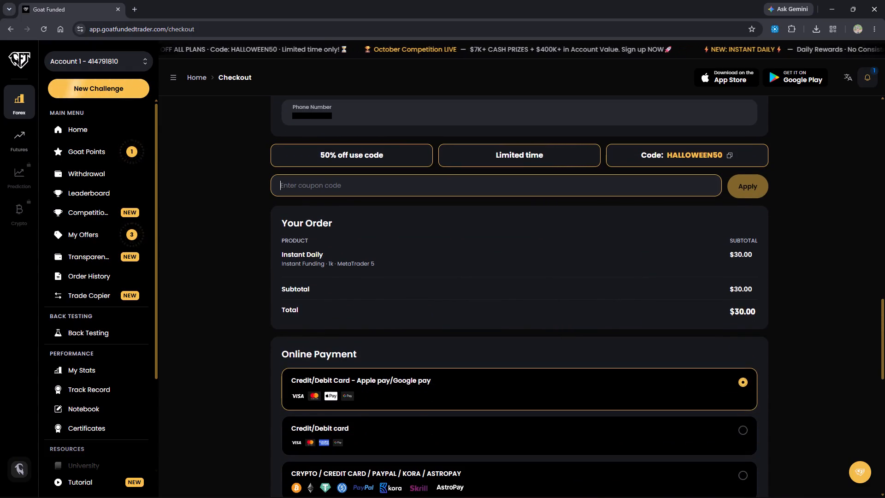
key("ctrl+v")
key("BackSpace")
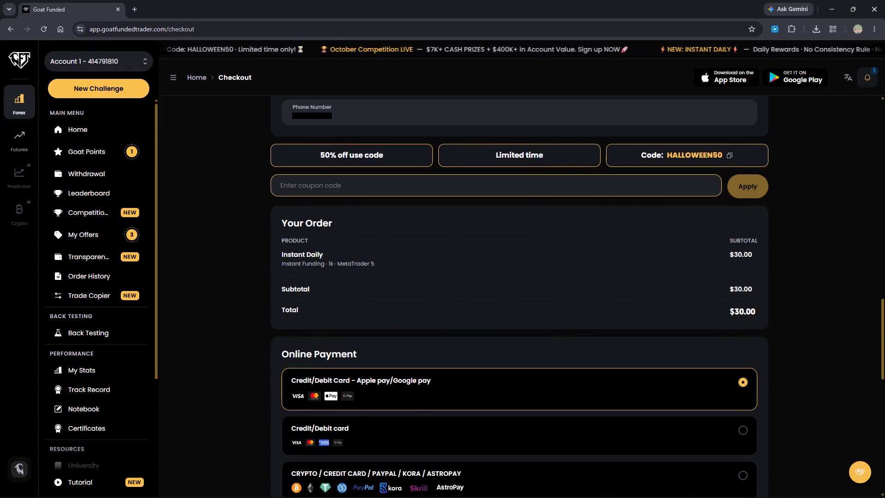
key("ctrl+v")
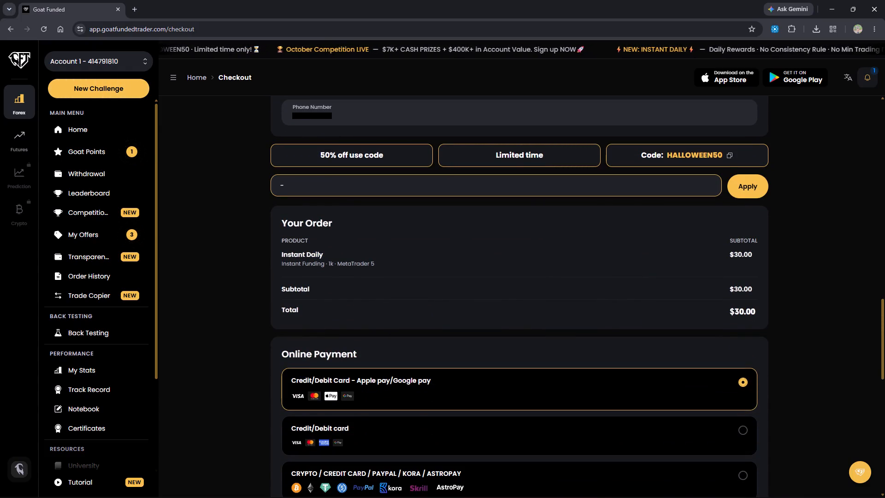
key("BackSpace")
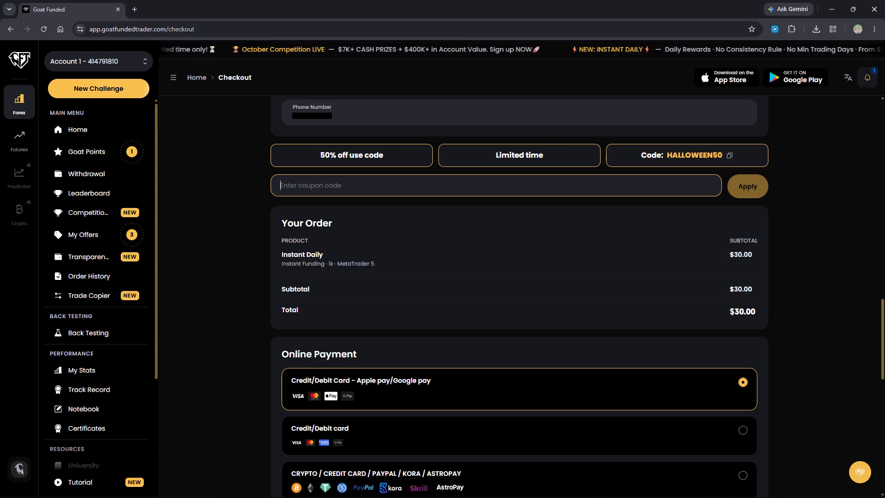
left_click(726, 152)
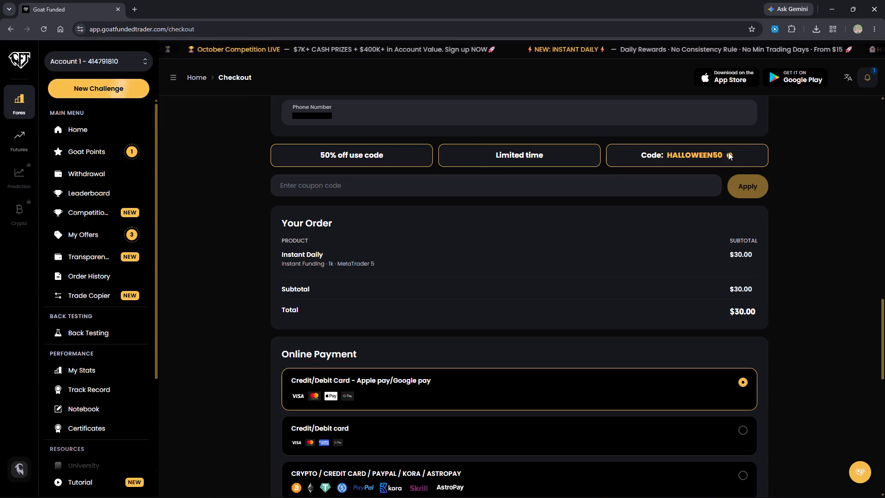
left_click(729, 153)
right_click(602, 183)
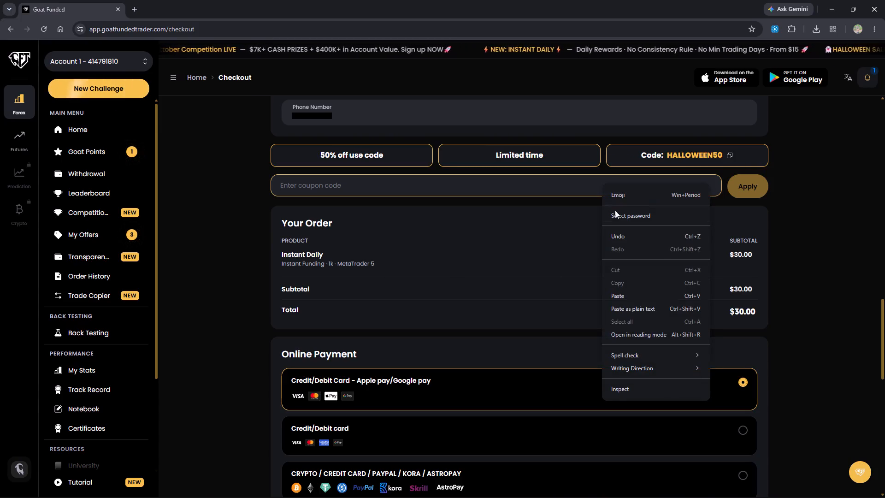
left_click(618, 292)
left_click(757, 194)
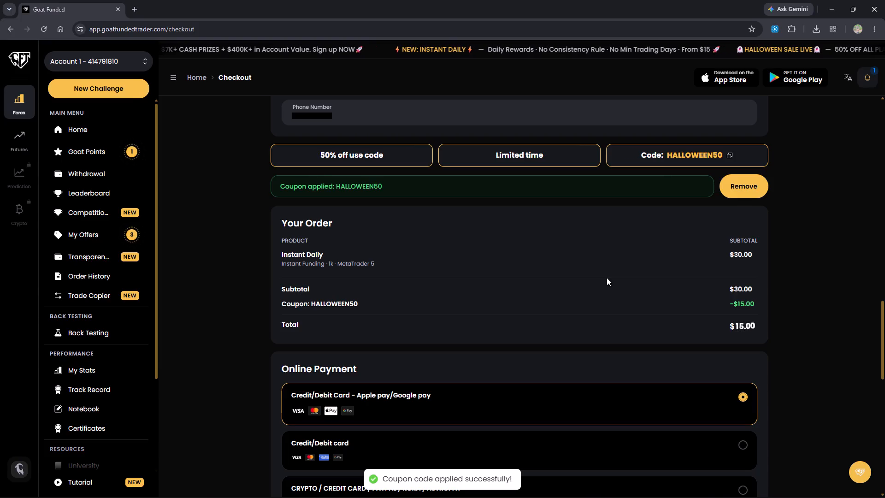
Review the checkout's payment methods, product details, bundles, billing details and order summary.
scroll(605, 277, "down", 4)
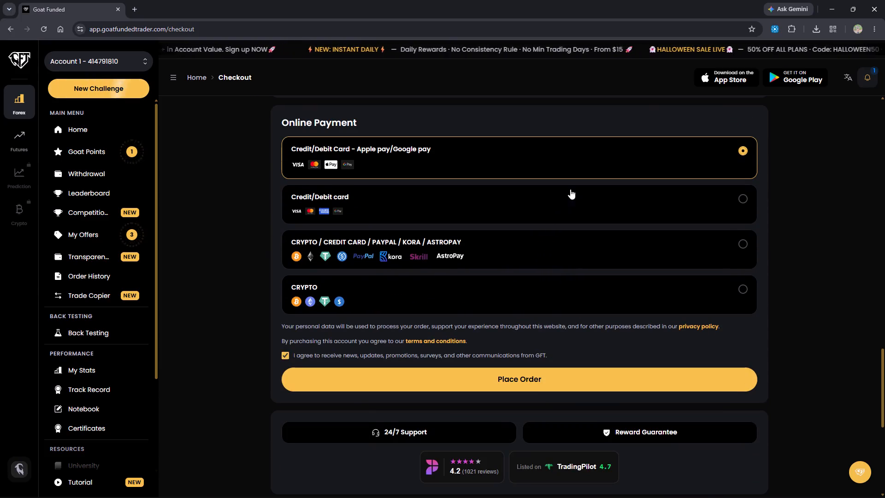
scroll(448, 191, "up", 17)
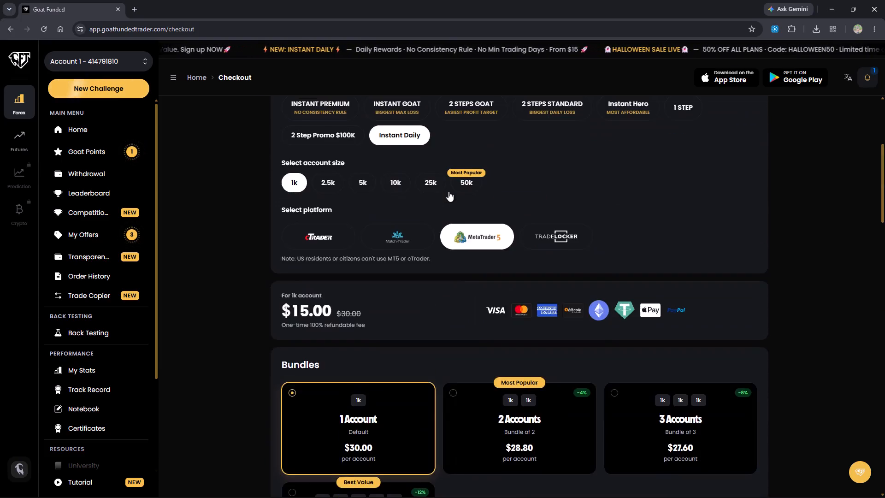
scroll(448, 191, "up", 4)
scroll(448, 191, "down", 4)
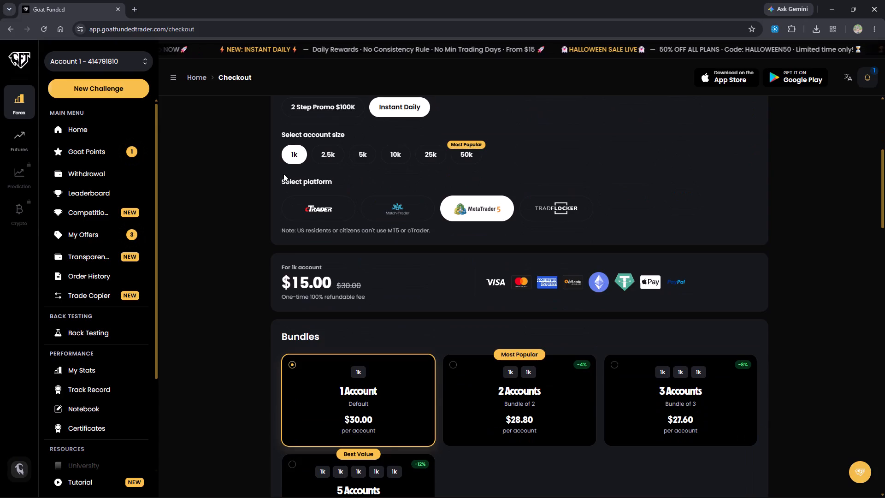
scroll(665, 179, "down", 2)
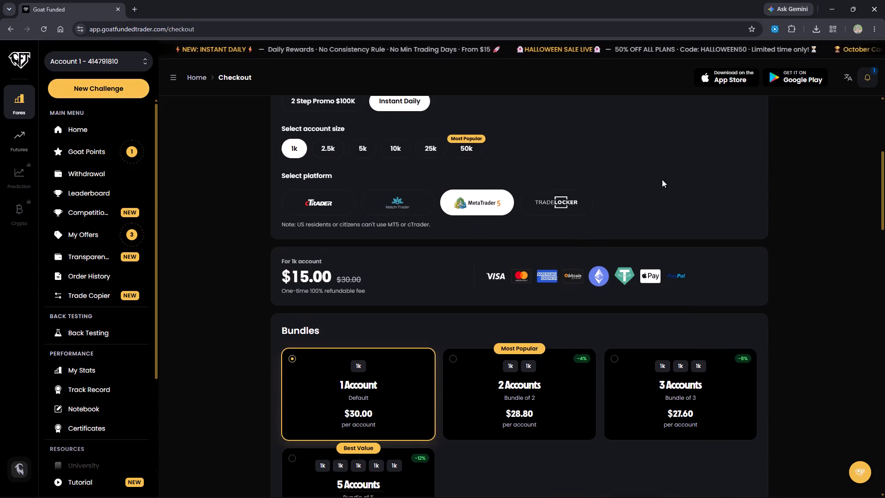
scroll(660, 179, "up", 4)
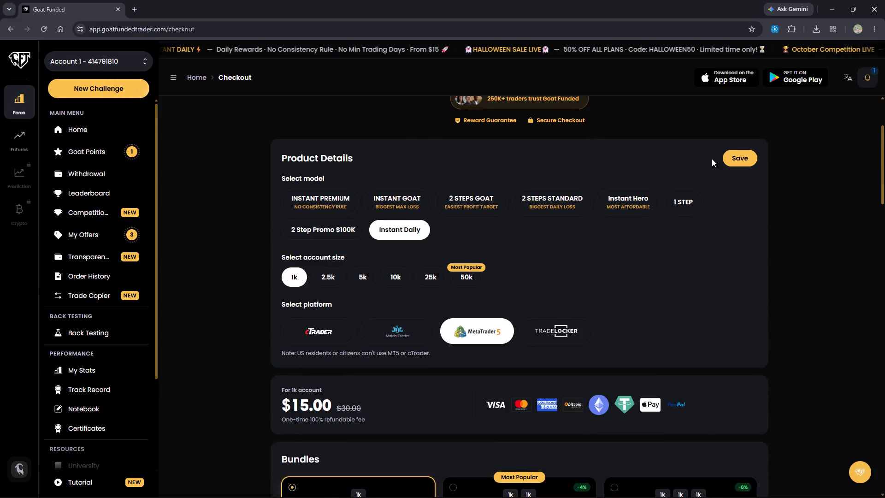
scroll(469, 211, "down", 1)
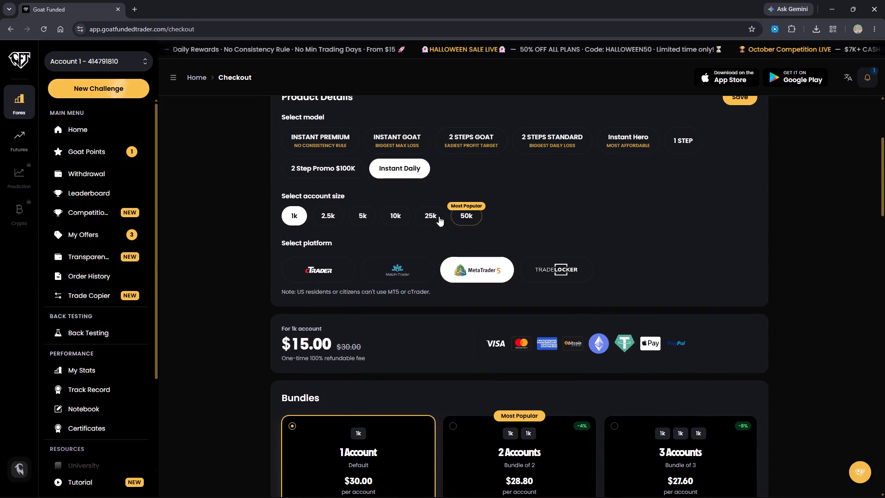
scroll(398, 223, "down", 3)
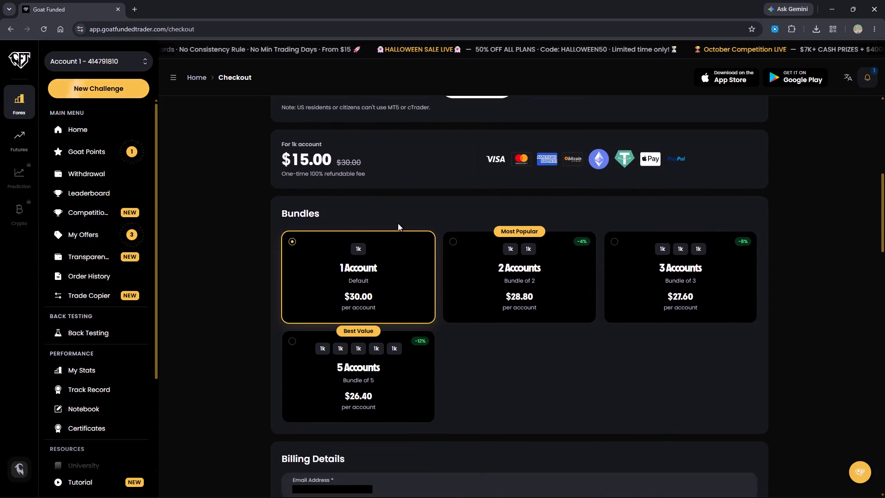
scroll(398, 223, "down", 8)
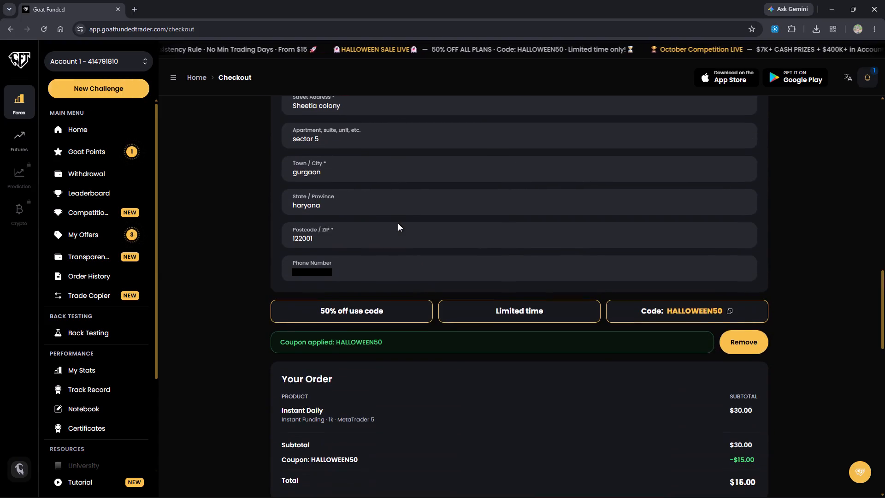
scroll(398, 223, "down", 5)
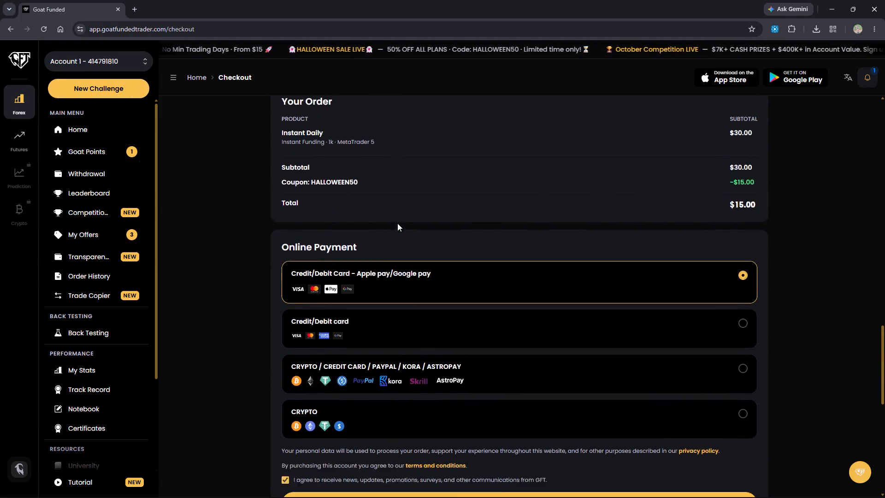
scroll(397, 223, "up", 4)
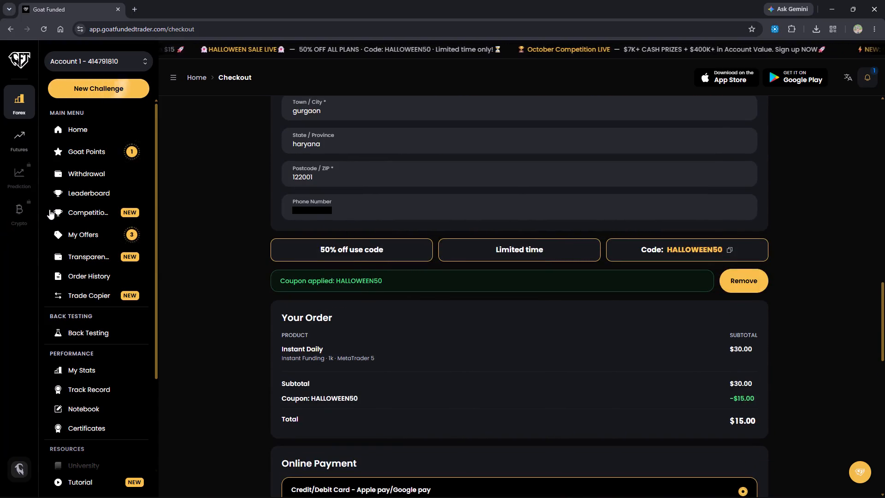
Open the Rules & FAQ help center from the account area's resources.
scroll(91, 278, "down", 12)
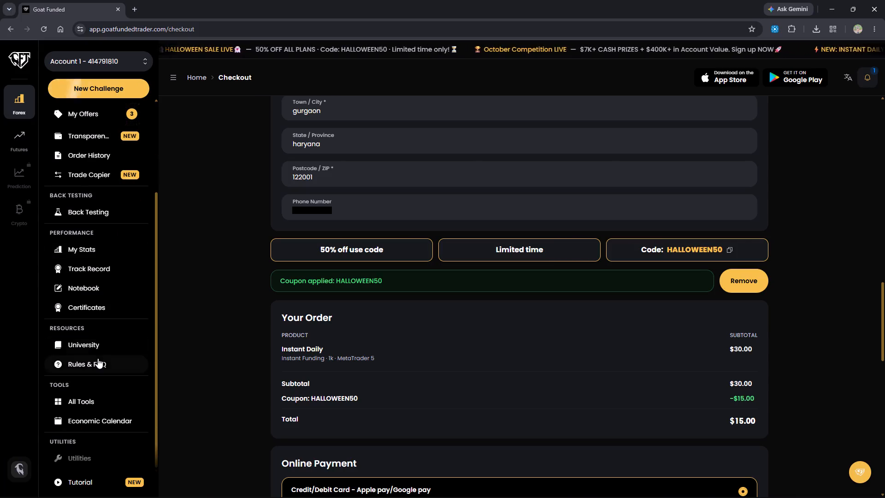
left_click(98, 358)
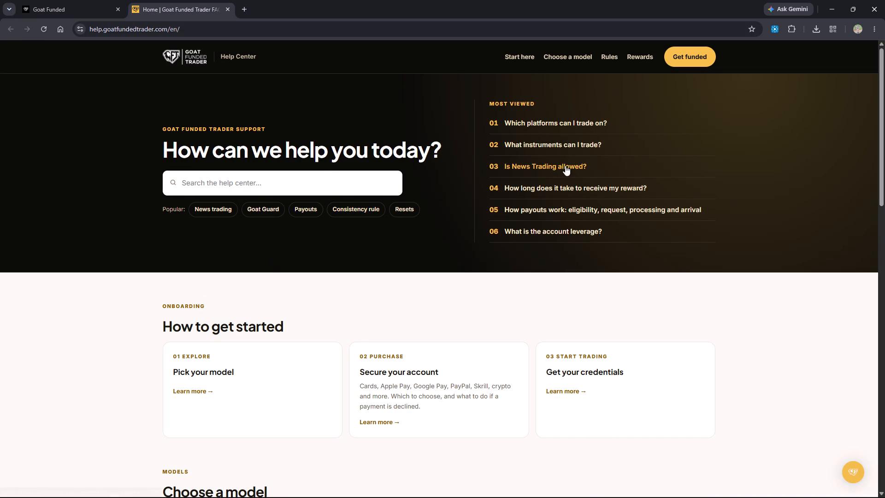
Search the help center for "insta" and open the Instant Daily Model article.
left_click(268, 188)
type("insta")
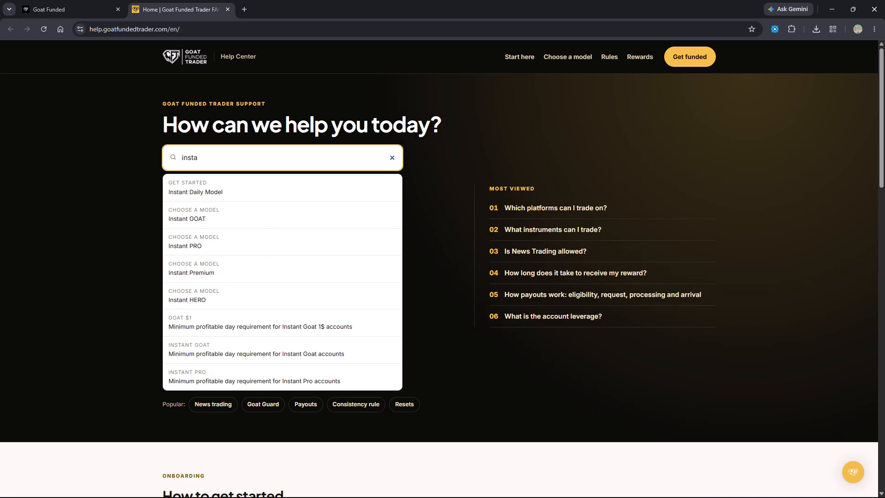
left_click(266, 188)
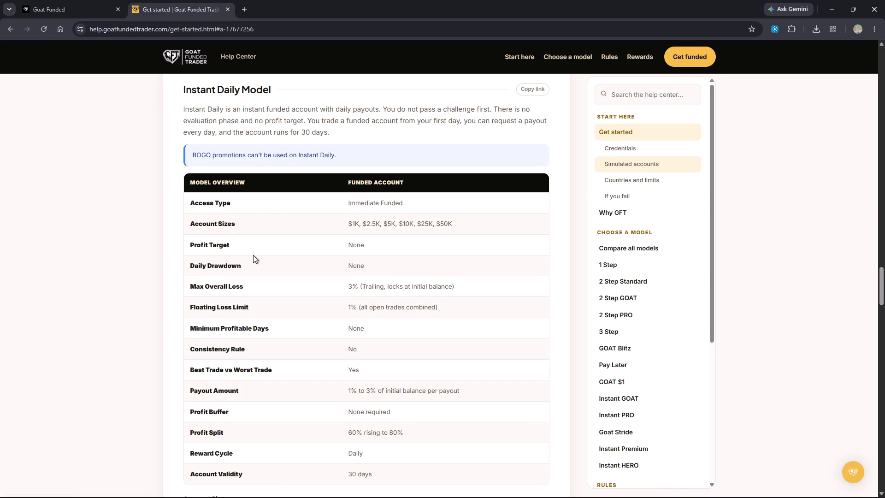
Read the Instant Daily Model's overview rules and its account sizes table with prices, drawdown limits and payouts.
scroll(251, 253, "down", 1)
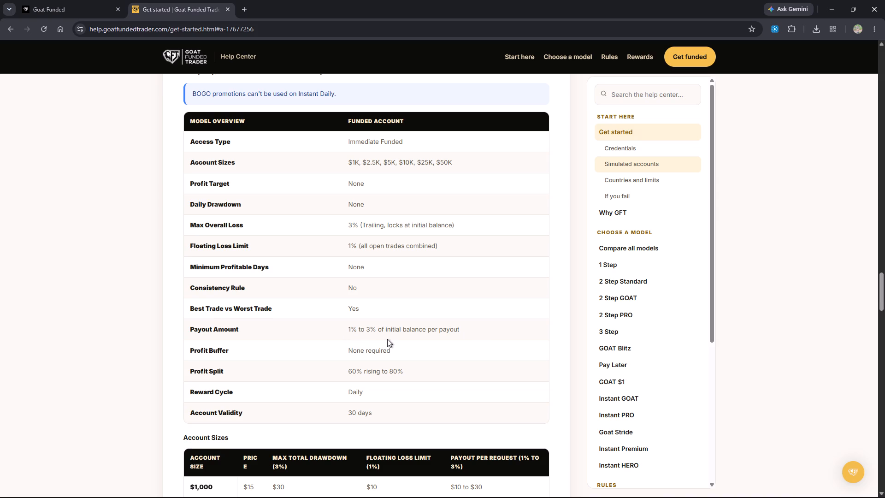
scroll(387, 339, "down", 1)
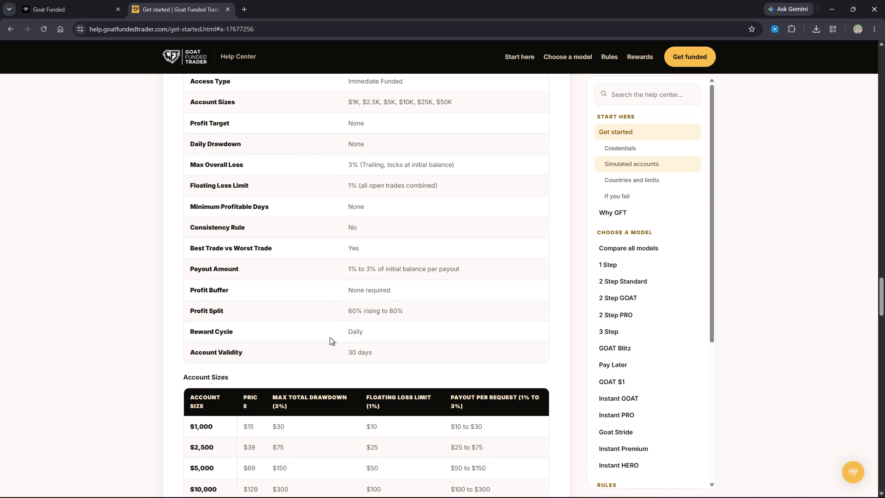
scroll(342, 348, "down", 3)
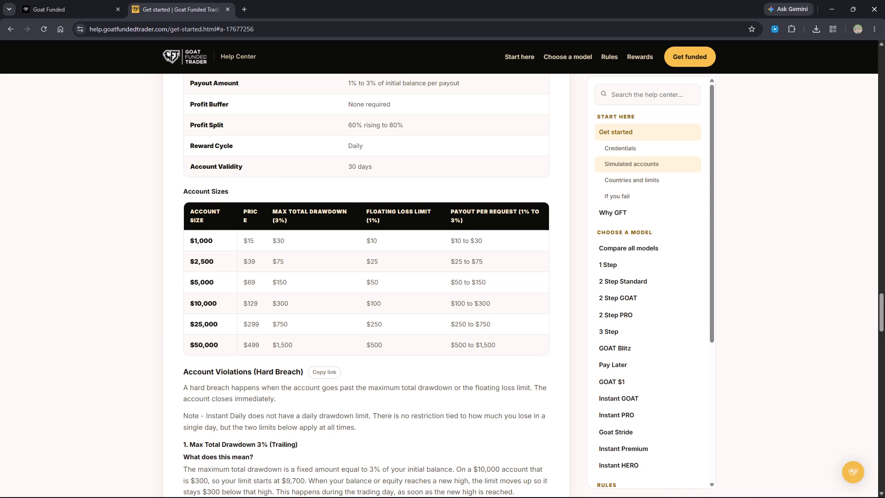
scroll(223, 276, "up", 2)
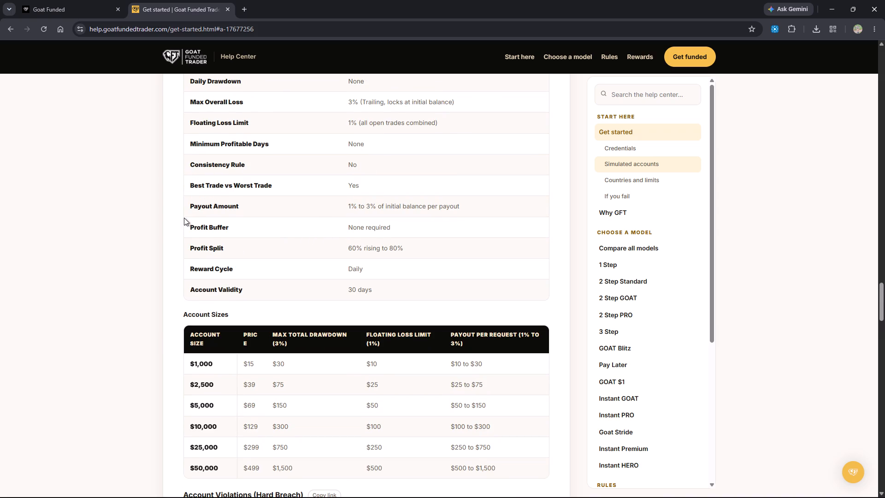
scroll(283, 184, "up", 1)
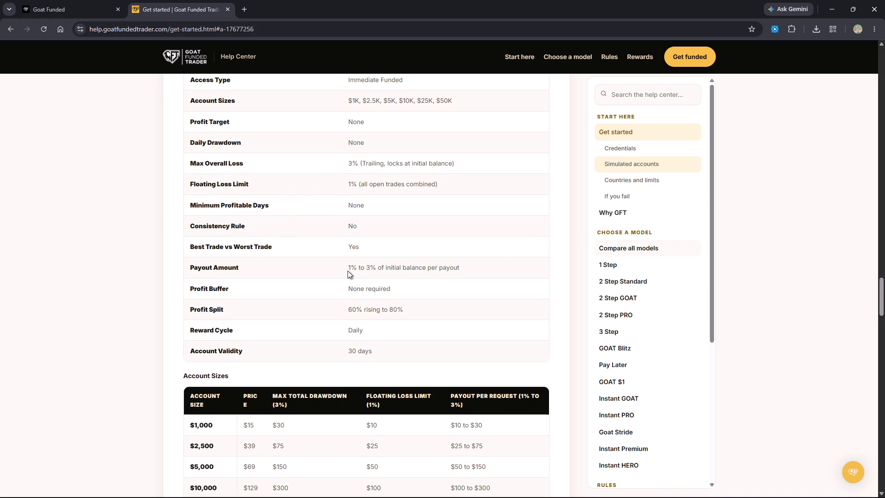
scroll(348, 269, "up", 3)
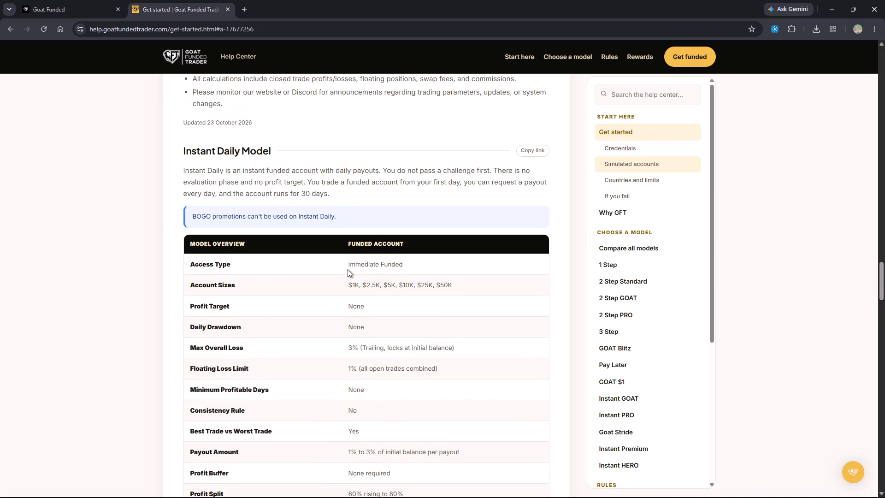
Look back through the help page's rules and introductory sections above the Instant Daily Model article.
scroll(348, 269, "up", 1)
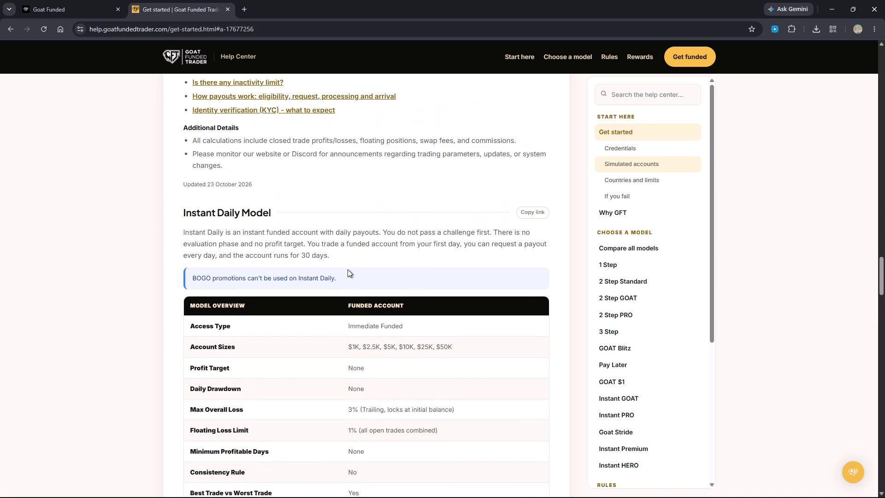
scroll(348, 268, "up", 2)
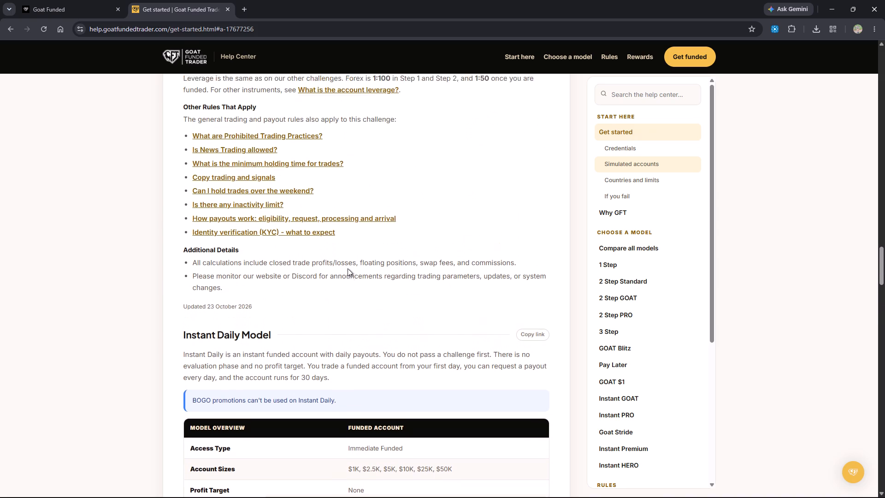
scroll(348, 268, "up", 10)
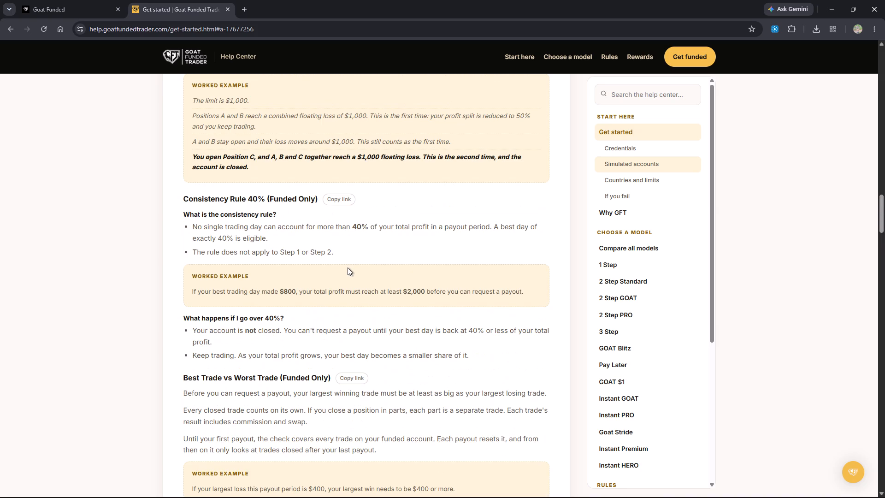
scroll(348, 267, "up", 1)
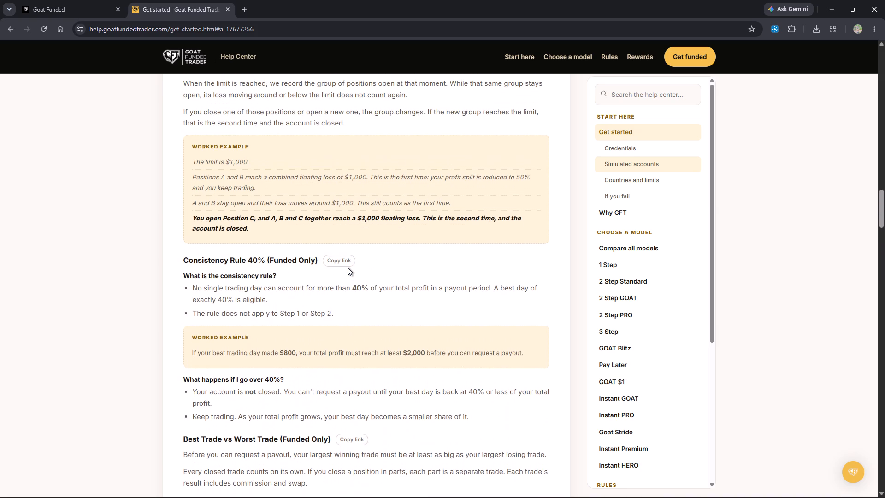
scroll(292, 266, "up", 11)
scroll(292, 264, "up", 17)
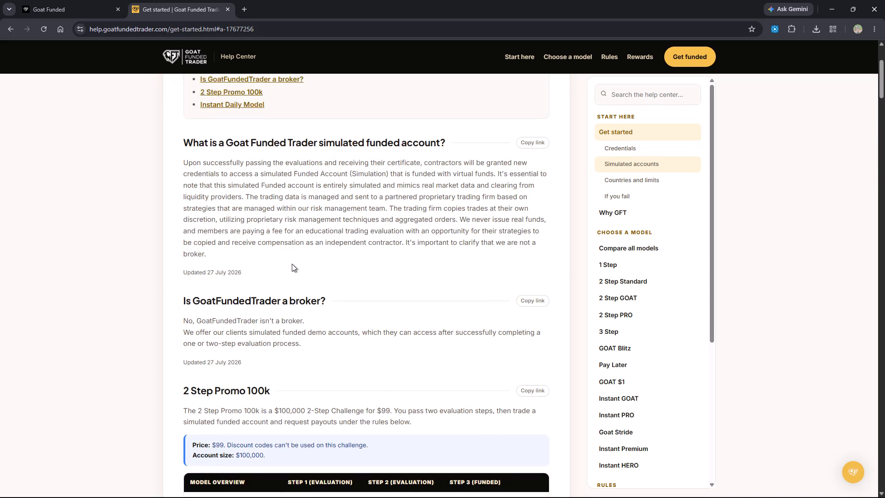
scroll(292, 264, "up", 9)
Leave the help article and close the help center to return to the checkout.
left_click_drag(0, 28, 1, 0)
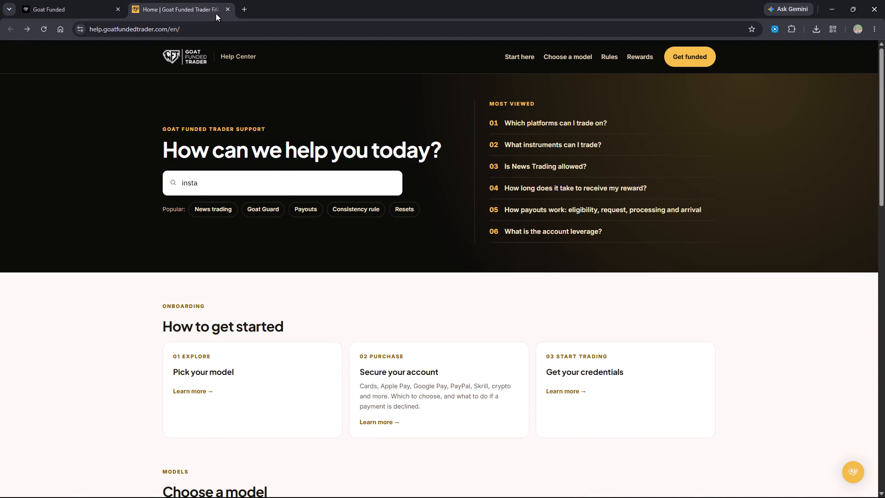
left_click(228, 18)
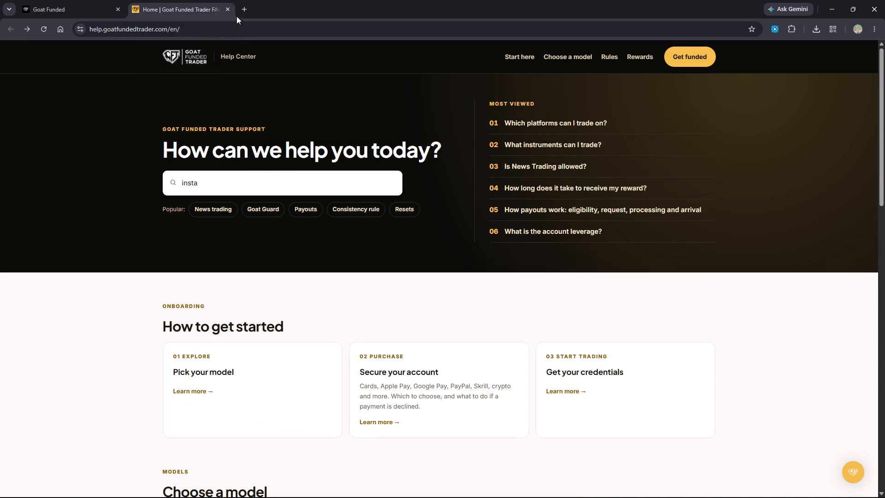
left_click(234, 15)
left_click(230, 8)
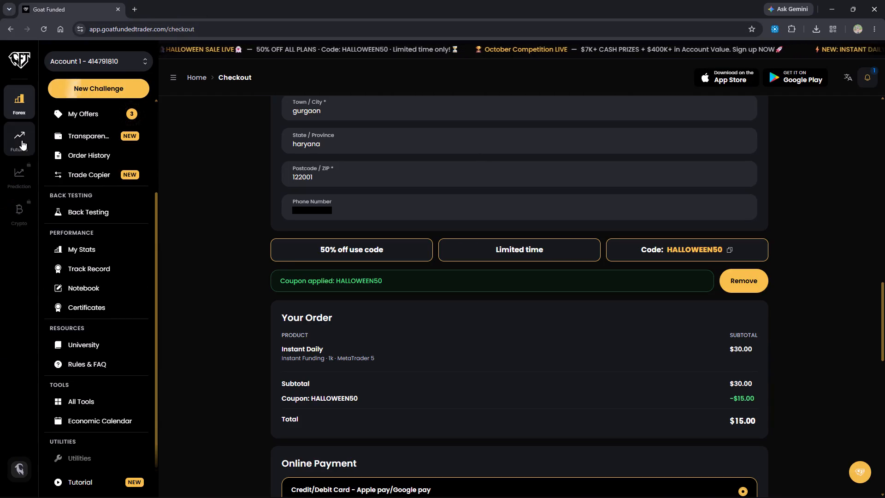
Dismiss the Instant Daily offer in Back Testing and continue the past 2 Steps GOAT challenge on XAUUSD from the Challenges view.
left_click(104, 210)
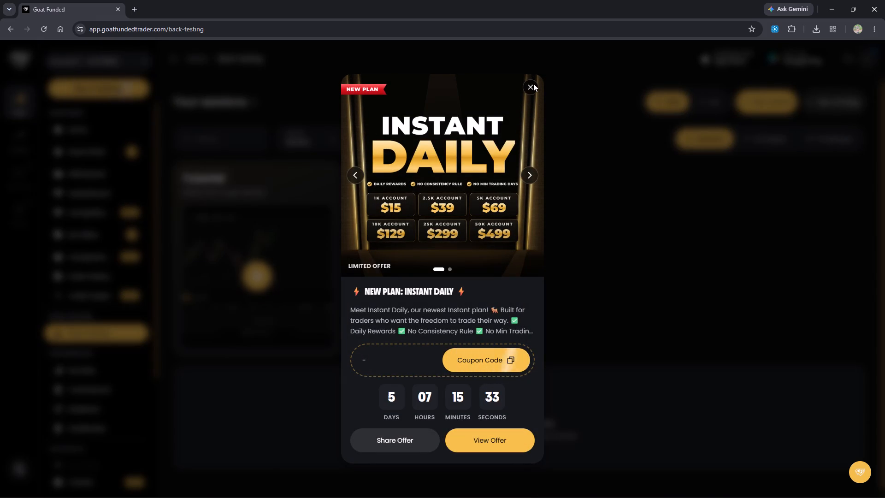
left_click(533, 83)
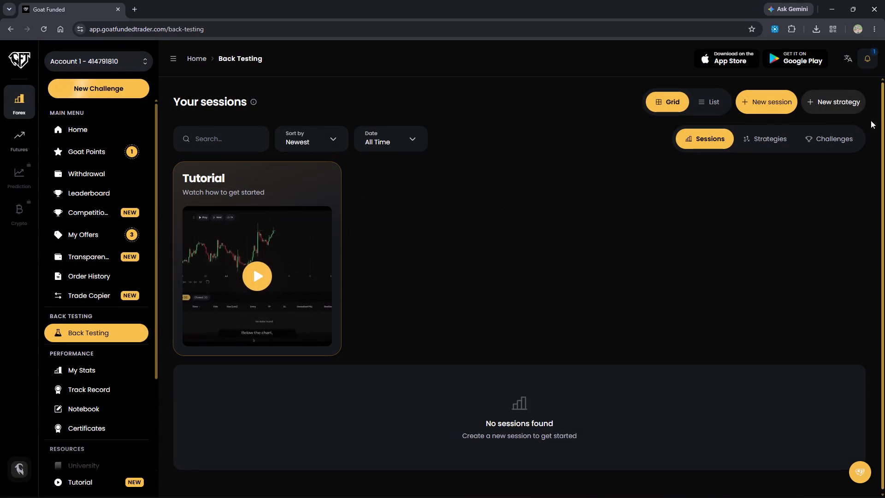
left_click(854, 136)
scroll(213, 337, "down", 2)
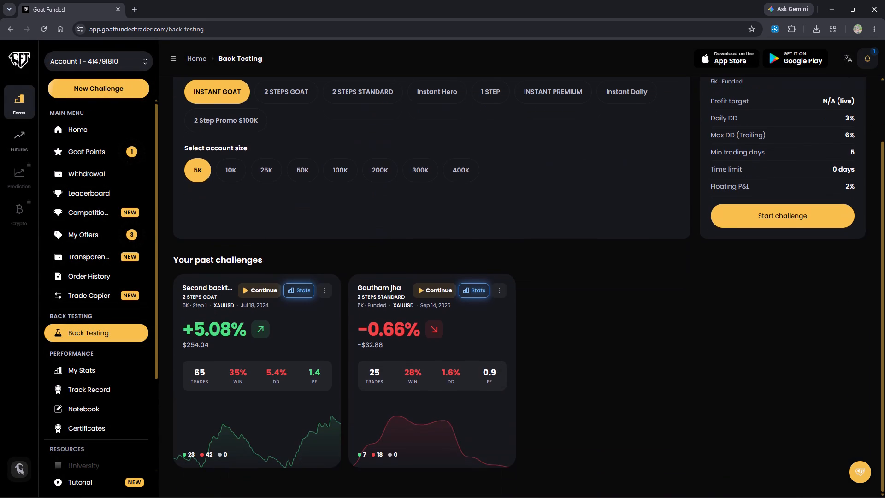
left_click(267, 285)
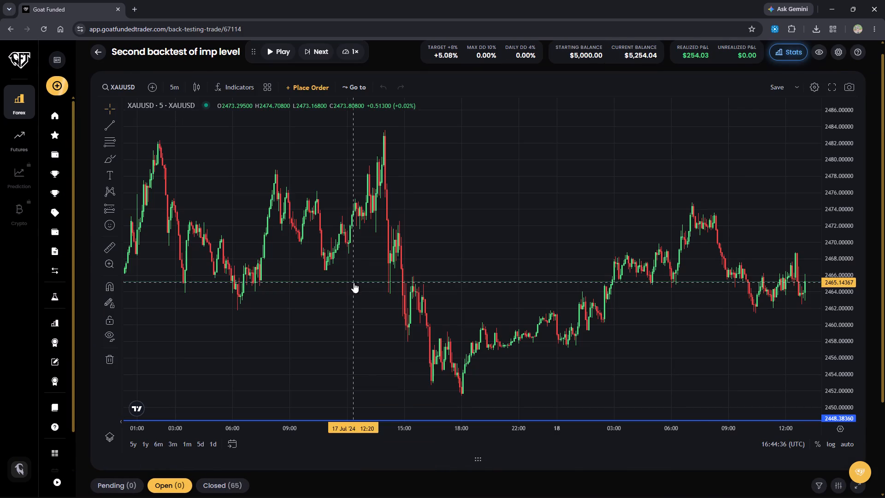
Switch the XAUUSD backtest chart to the 1-hour timeframe.
scroll(696, 268, "down", 3)
scroll(831, 223, "down", 4)
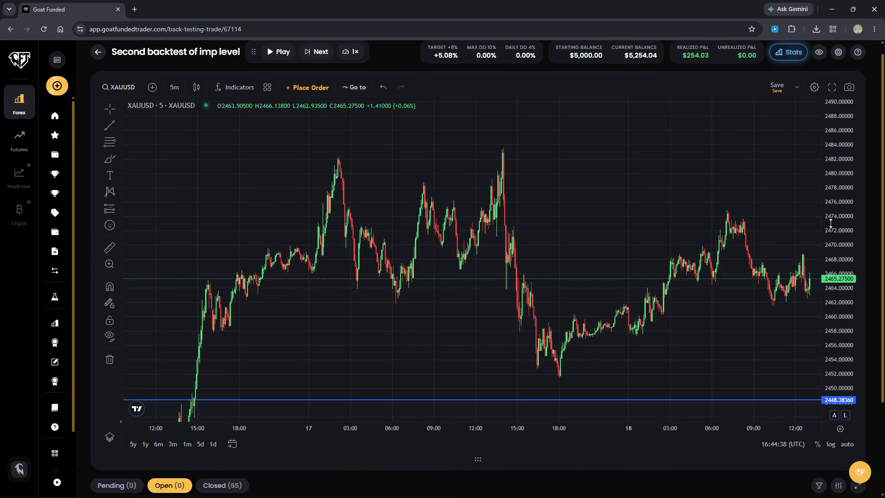
scroll(831, 223, "down", 12)
left_click_drag(681, 249, 602, 263)
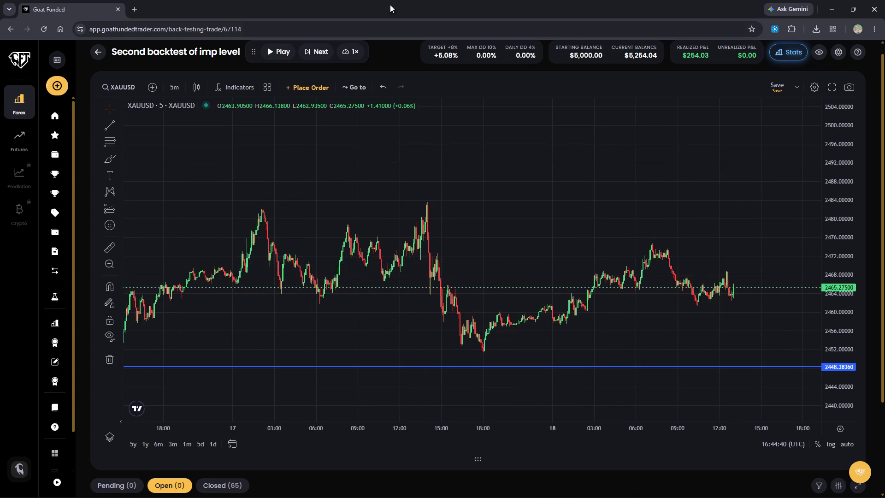
left_click(172, 88)
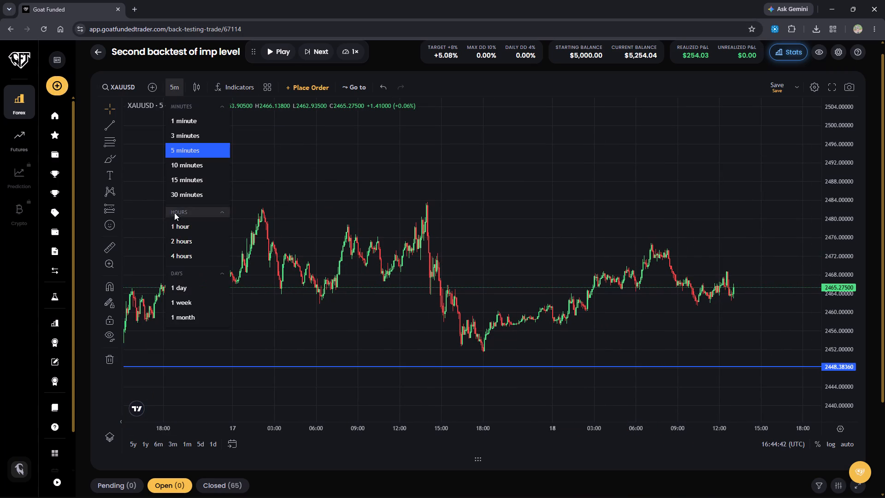
left_click(179, 225)
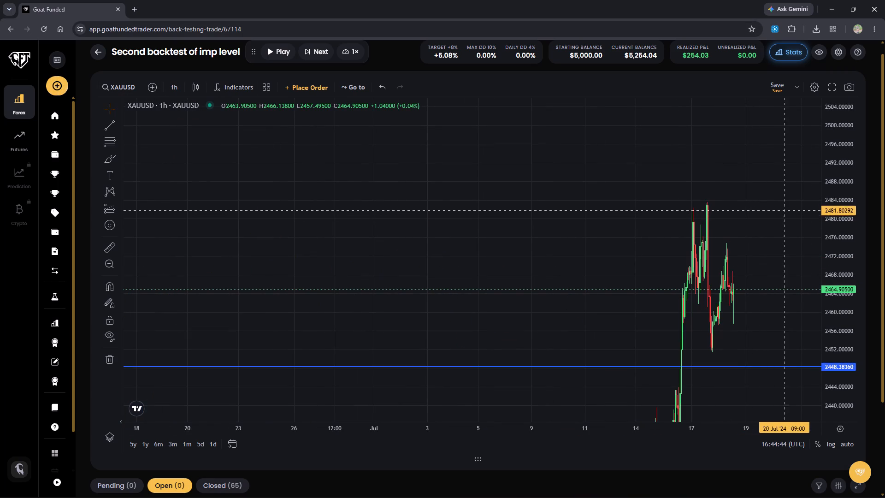
Examine the recent 1-hour XAUUSD price action around the horizontal levels drawn on the chart.
scroll(843, 209, "down", 20)
scroll(843, 209, "down", 1)
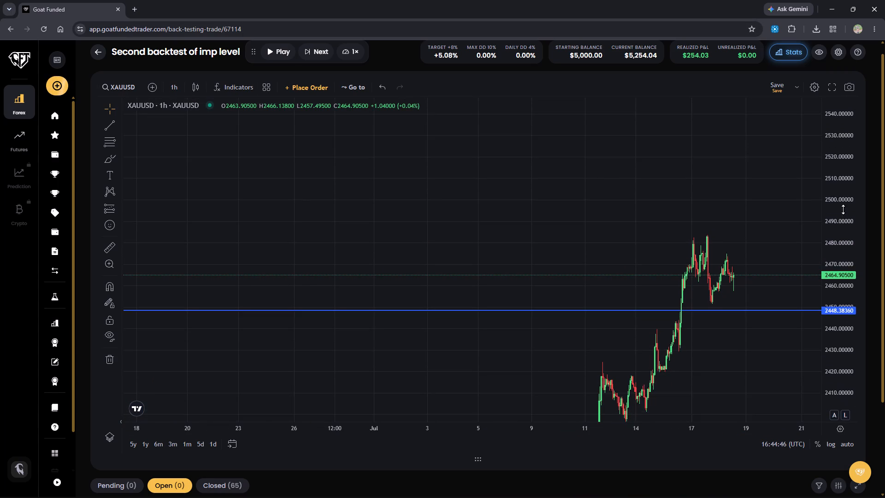
scroll(843, 209, "down", 15)
left_click_drag(633, 223, 621, 220)
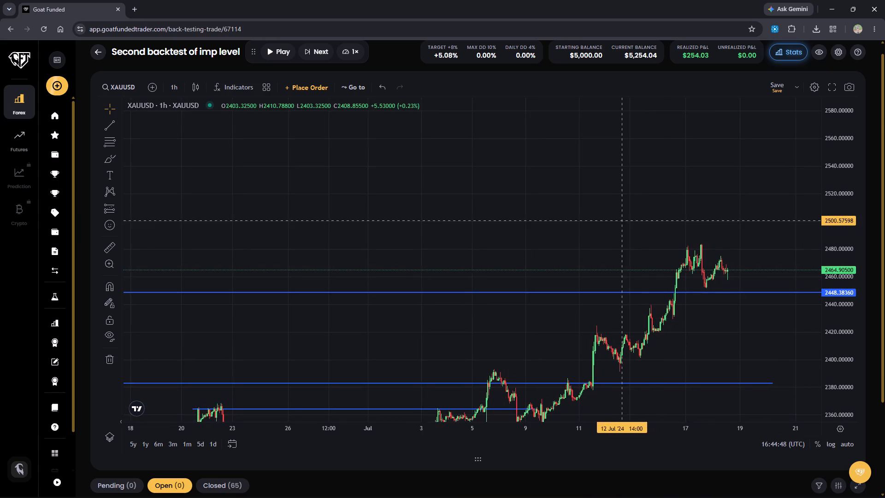
left_click_drag(621, 220, 527, 198)
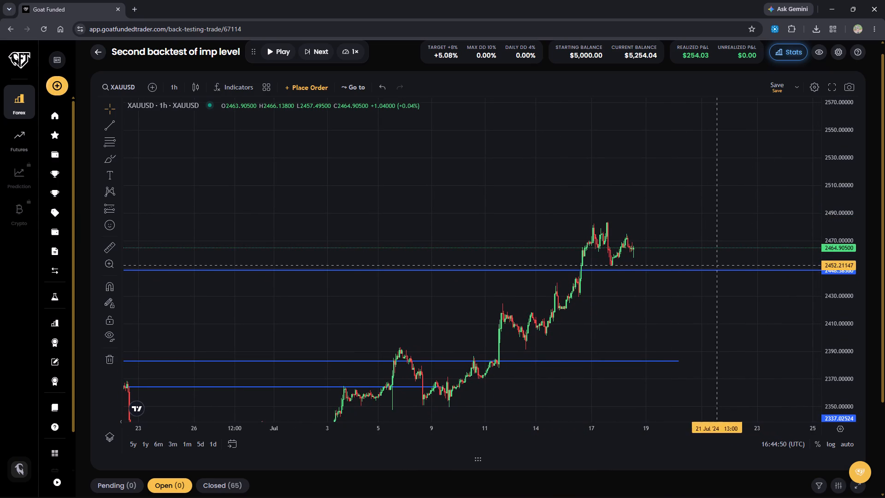
scroll(608, 295, "up", 4)
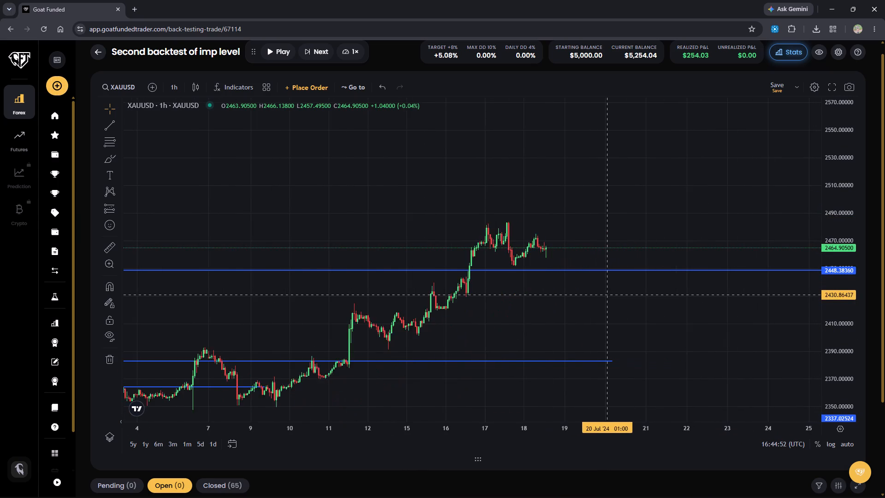
scroll(607, 294, "up", 2)
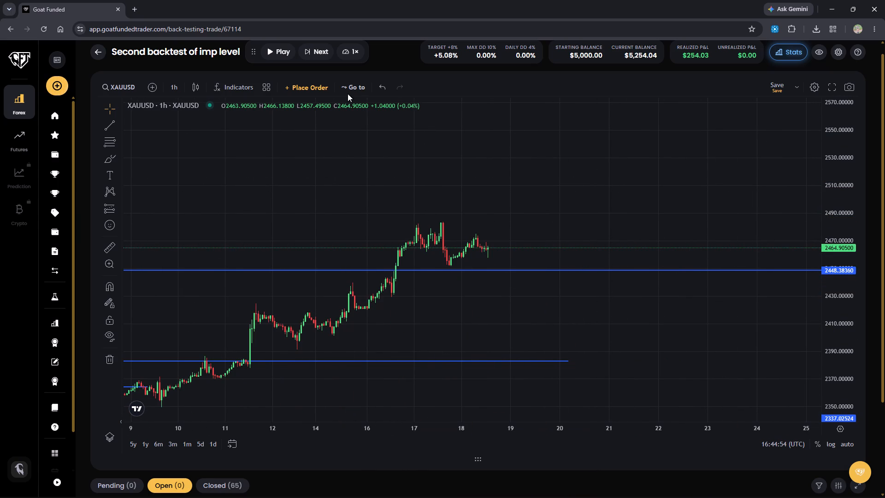
Set the backtest's custom jump to 20 September 2026 at 13:04 UTC.
left_click(348, 90)
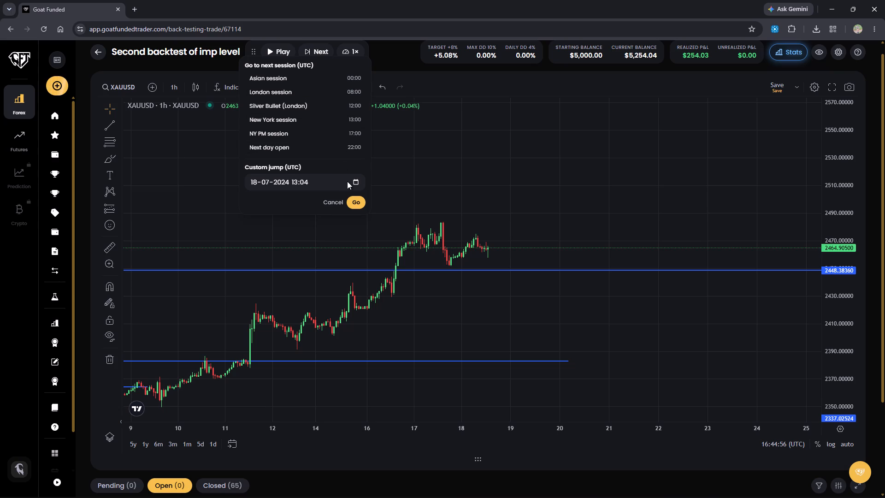
left_click(354, 181)
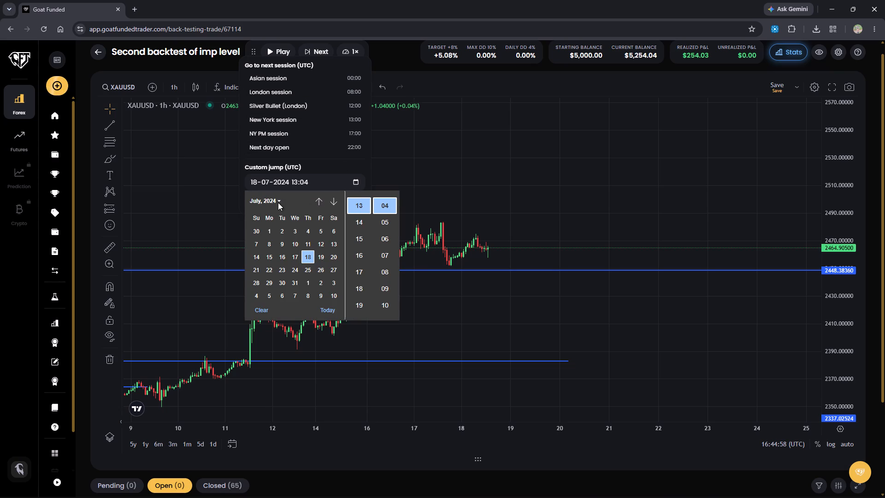
left_click(278, 202)
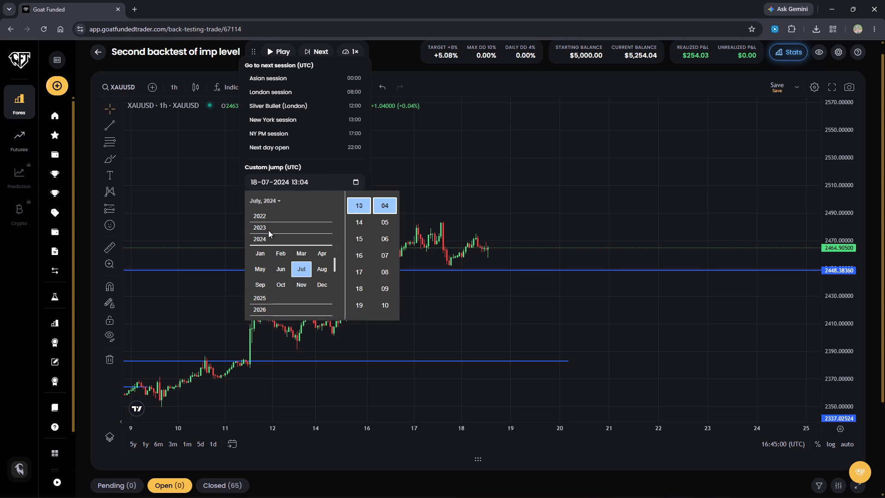
scroll(270, 235, "down", 3)
scroll(281, 301, "down", 3)
scroll(282, 304, "up", 2)
left_click(268, 307)
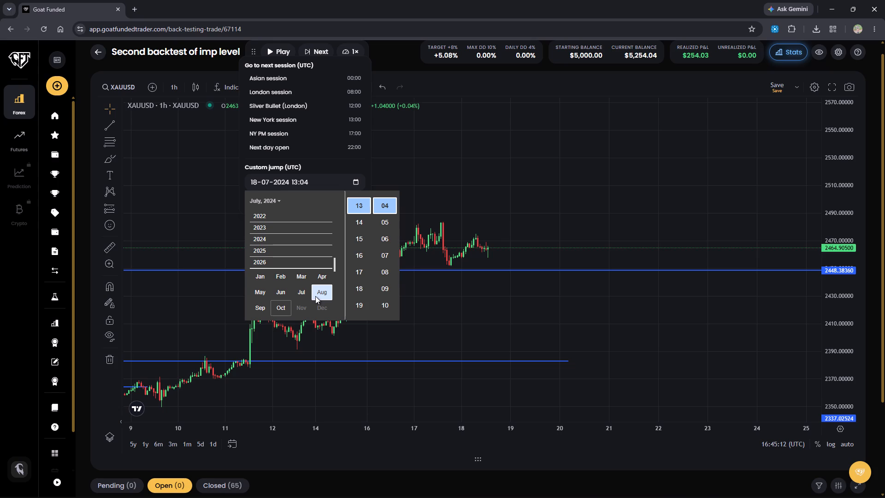
left_click(256, 303)
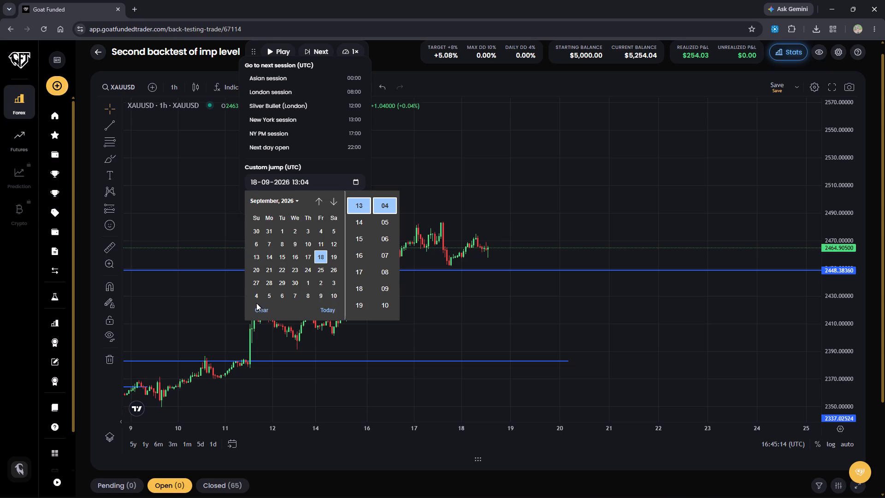
left_click(358, 201)
left_click(251, 270)
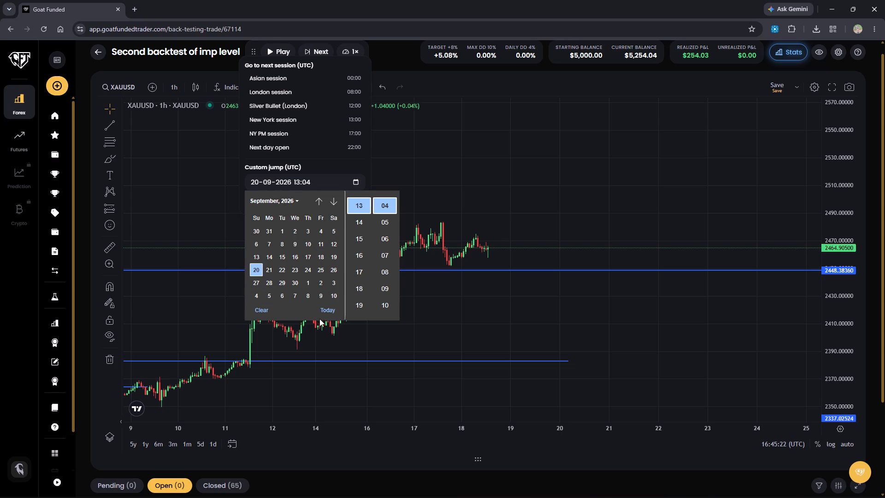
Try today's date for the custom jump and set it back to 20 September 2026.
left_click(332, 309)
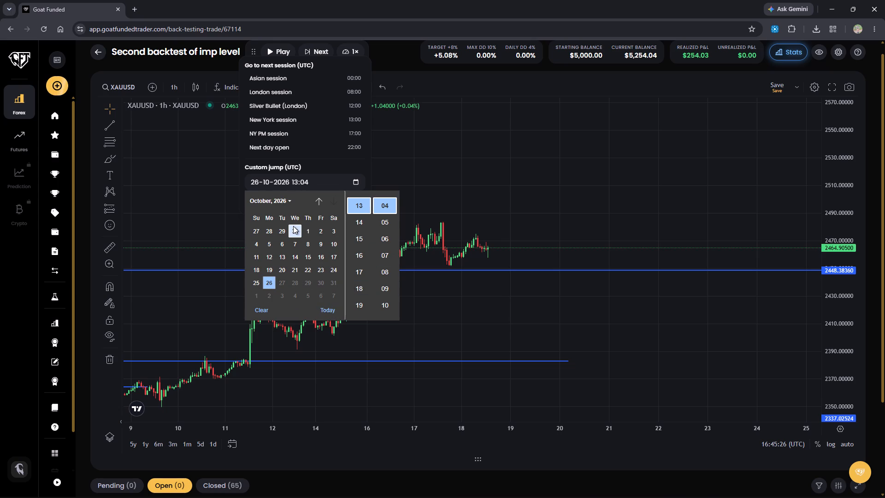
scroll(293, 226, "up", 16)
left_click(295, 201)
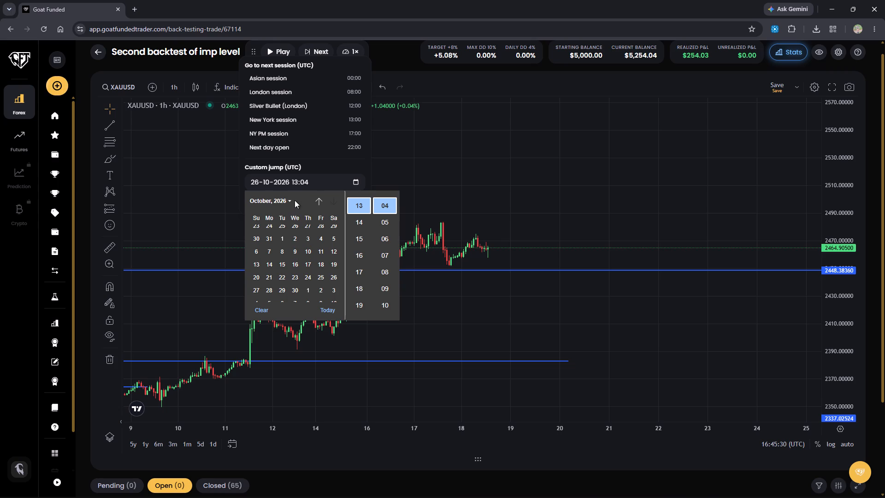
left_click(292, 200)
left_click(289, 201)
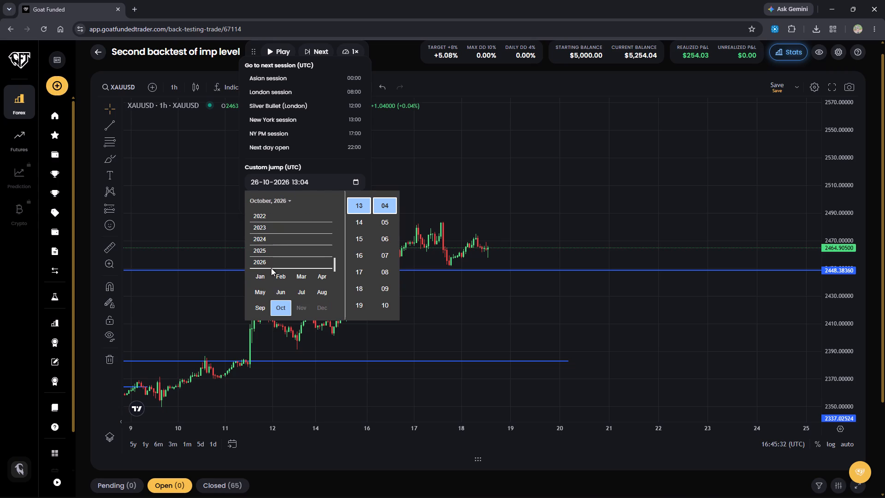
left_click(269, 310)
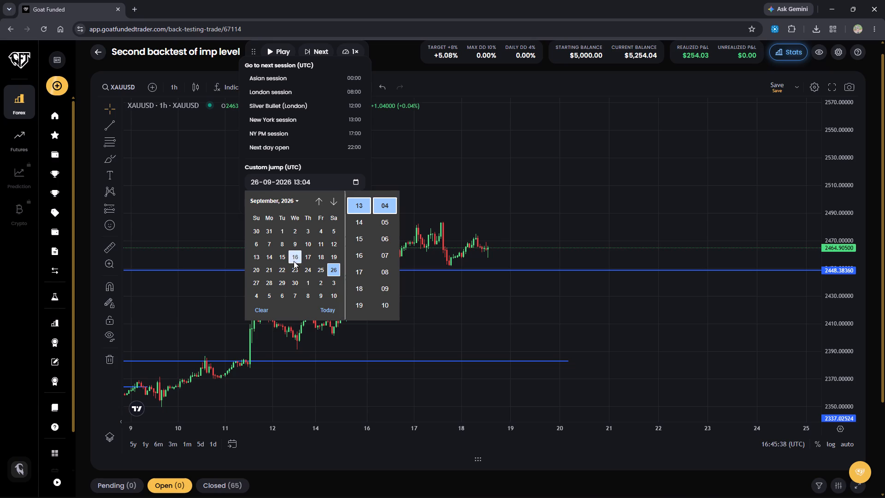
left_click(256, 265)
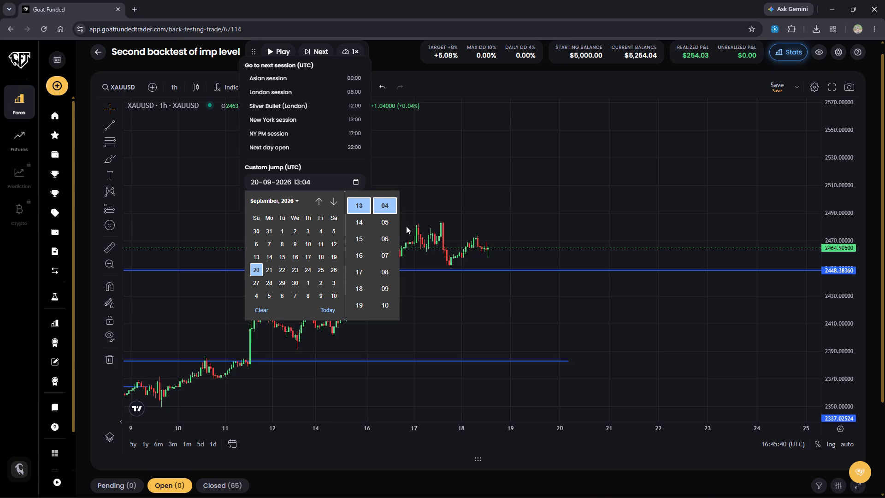
Jump the backtest to the chosen custom date and time.
left_click(330, 172)
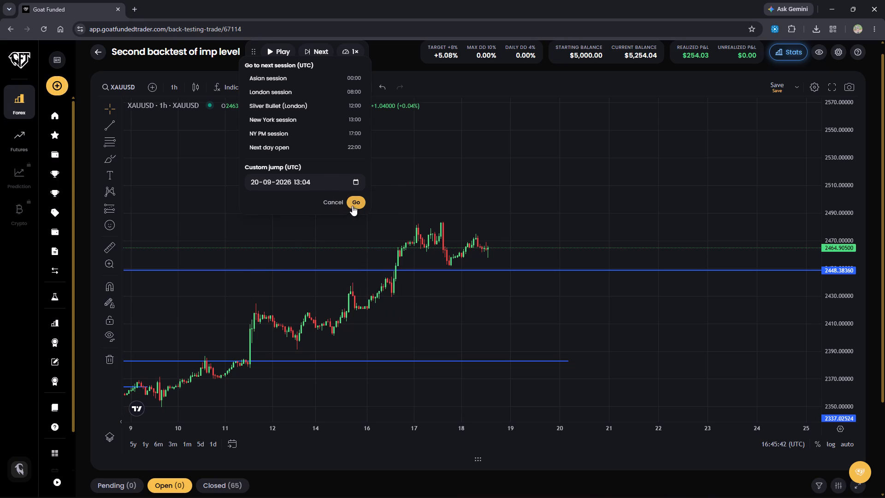
left_click(352, 206)
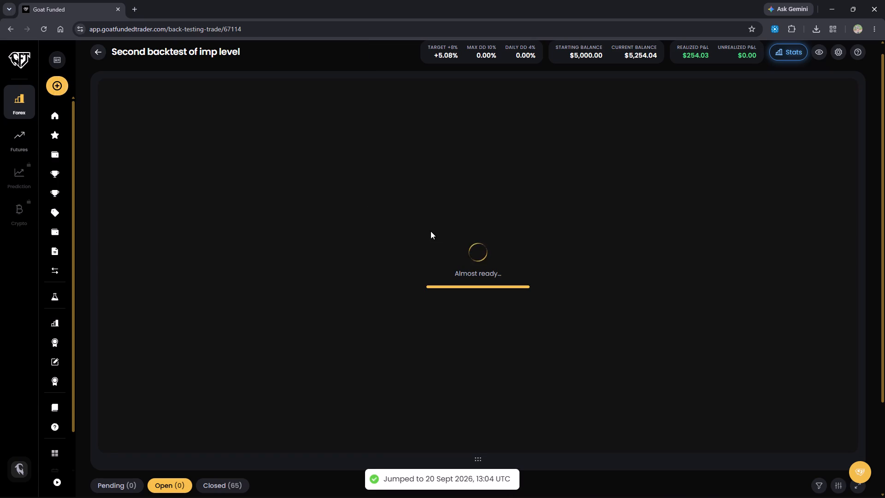
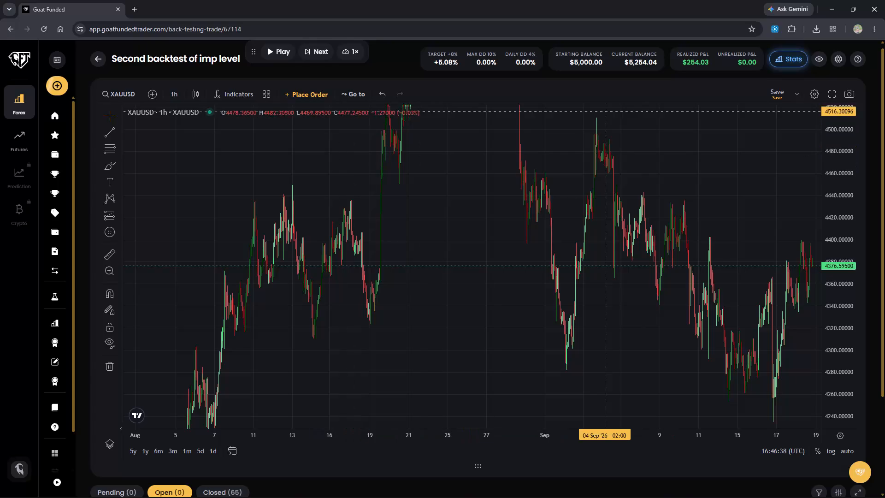
Examine the 1-hour XAUUSD price action from late July to 19 September 2026, compressing the price scale for a wider view.
scroll(626, 204, "down", 5)
scroll(665, 200, "up", 4)
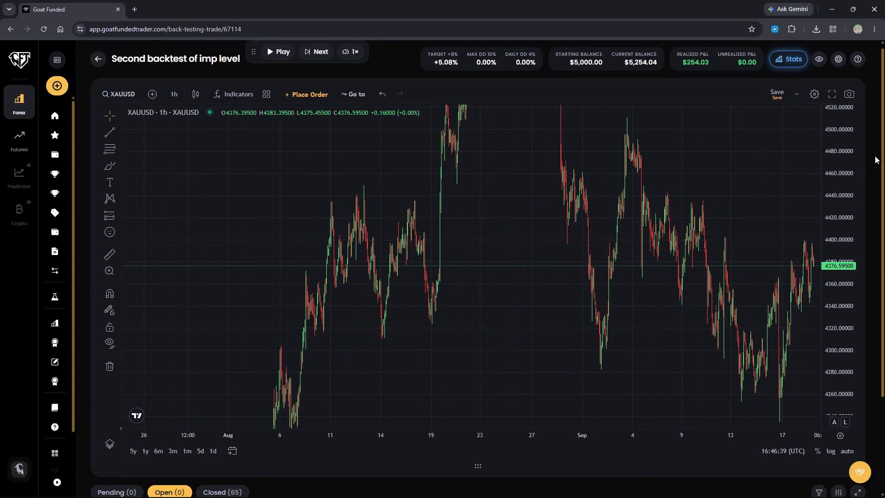
scroll(844, 163, "down", 16)
right_click_drag(769, 69, 742, 35)
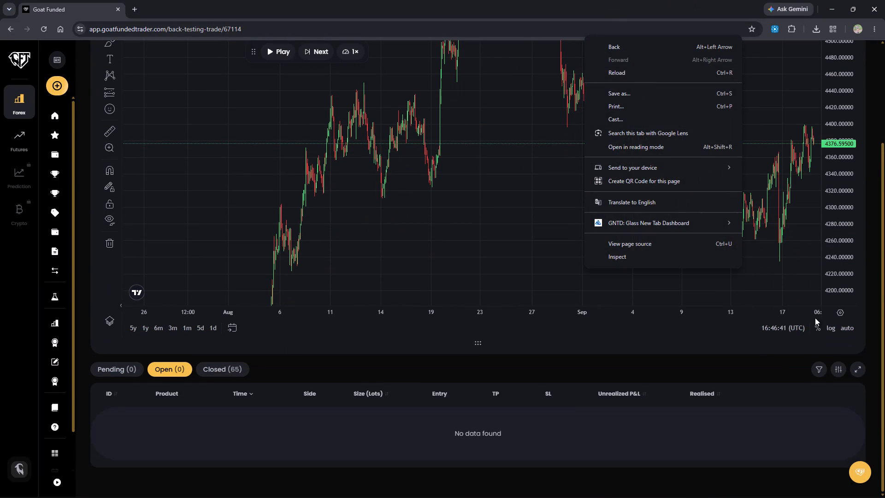
left_click(785, 367)
scroll(857, 187, "up", 4)
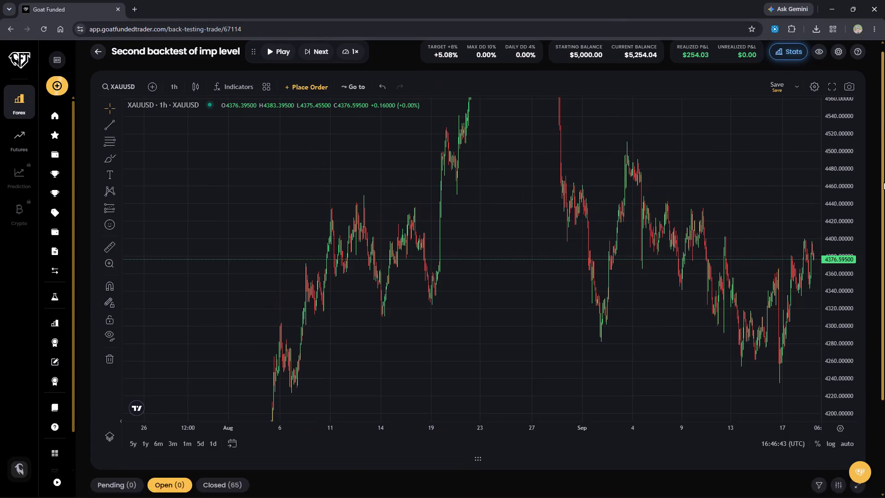
scroll(852, 206, "down", 20)
scroll(852, 206, "down", 2)
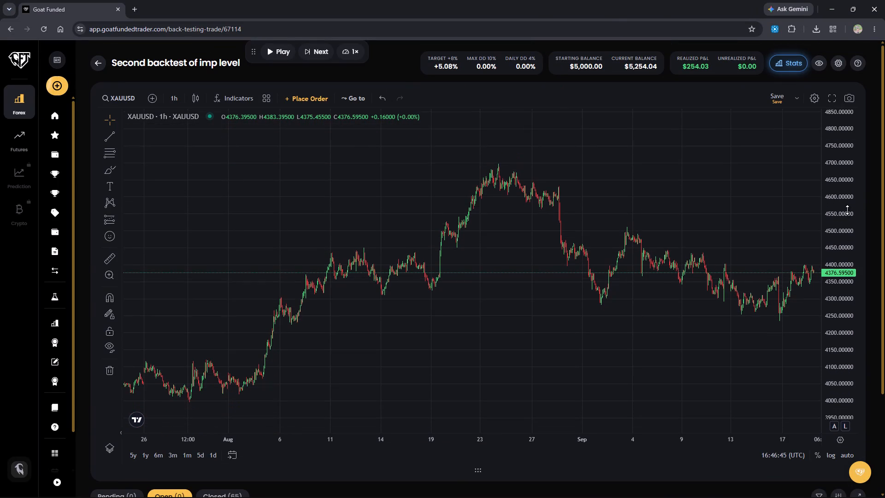
scroll(847, 210, "down", 19)
left_click_drag(614, 280, 610, 282)
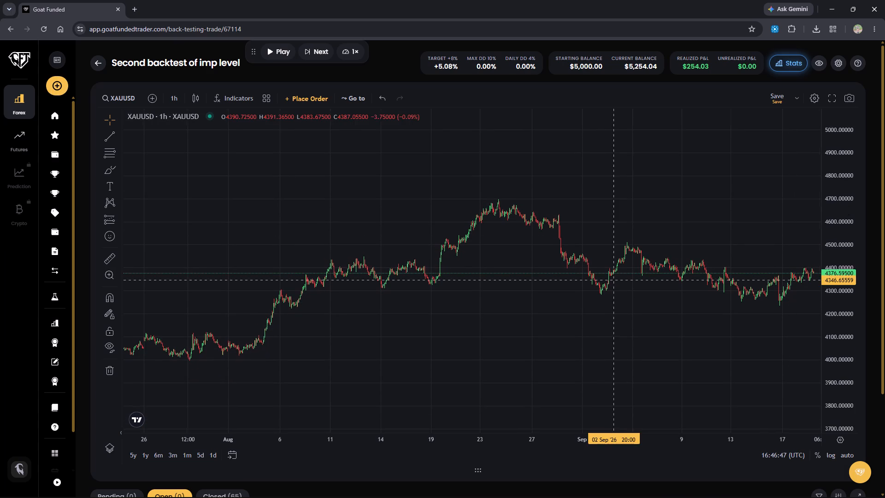
left_click_drag(610, 282, 557, 300)
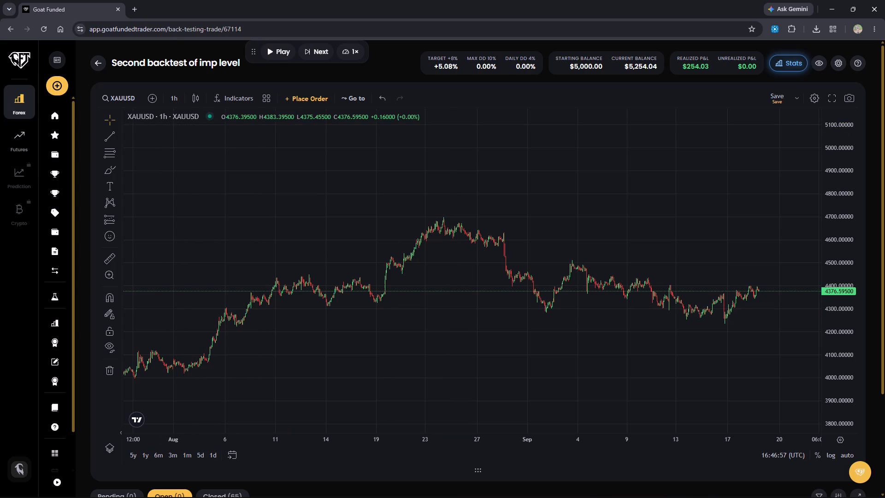
Move the floating playback controls out of the way and add Trend Line and Horizontal Ray to the favourite drawing tools.
left_click_drag(251, 50, 180, 131)
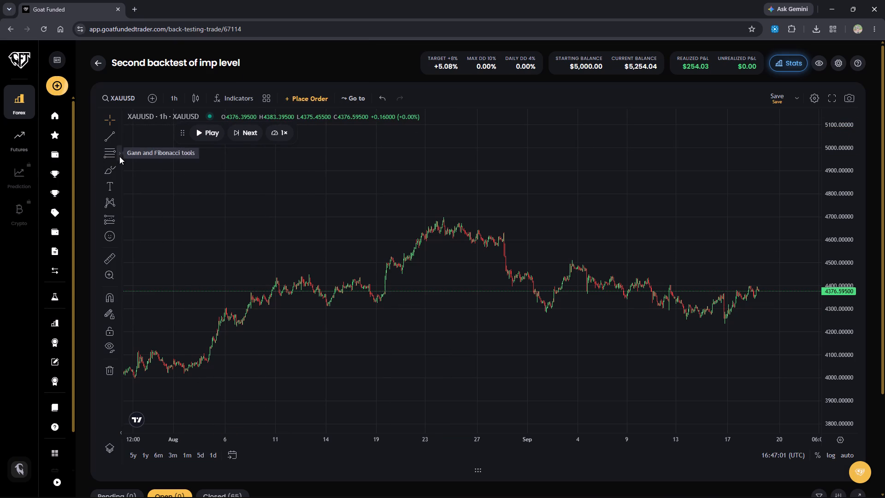
left_click(117, 135)
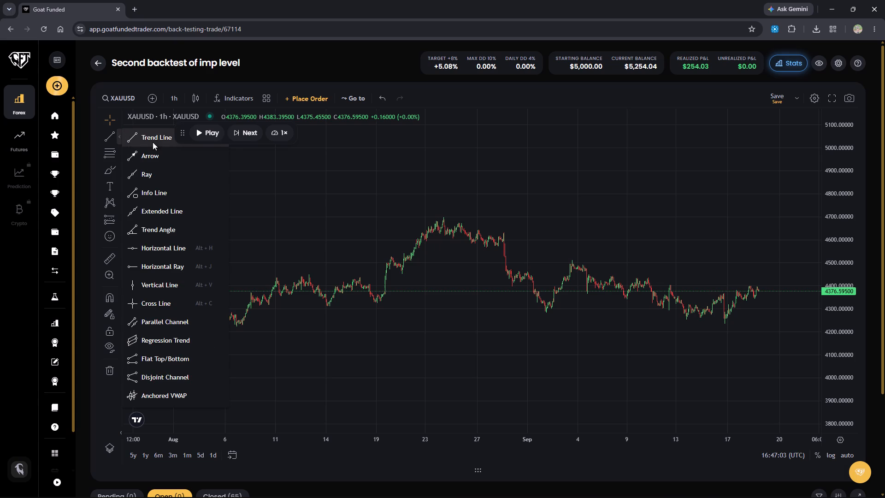
left_click_drag(185, 136, 269, 102)
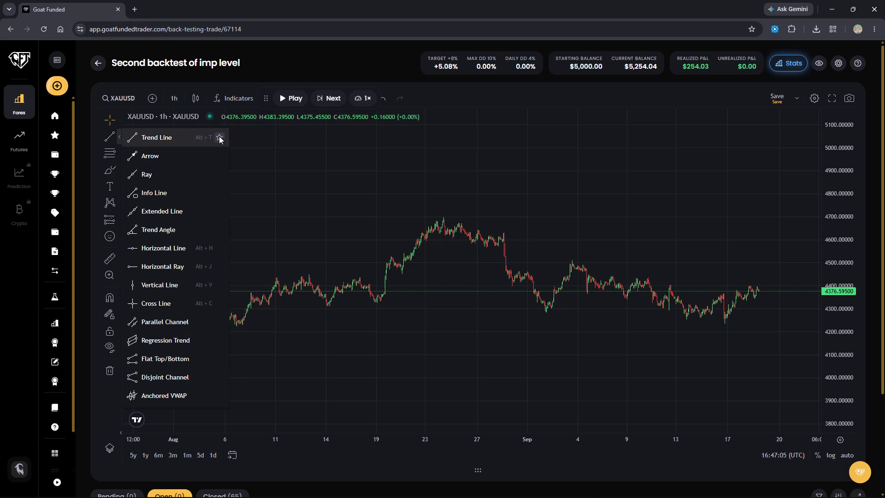
left_click(219, 136)
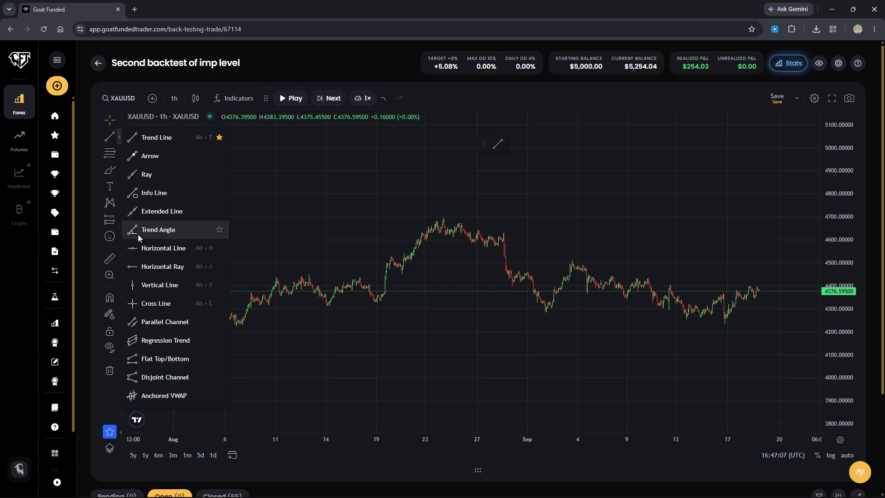
left_click(218, 268)
Add Rectangle and Rotated Rectangle to the favourite drawing tools.
left_click(112, 172)
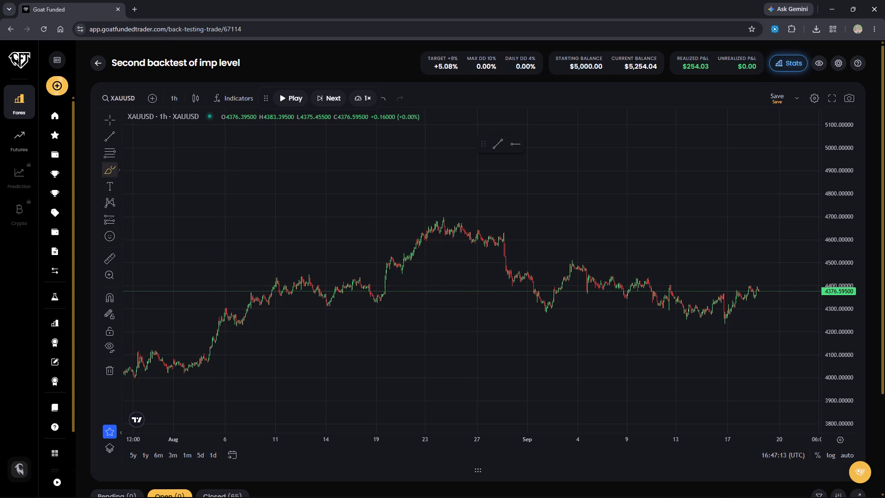
left_click(117, 172)
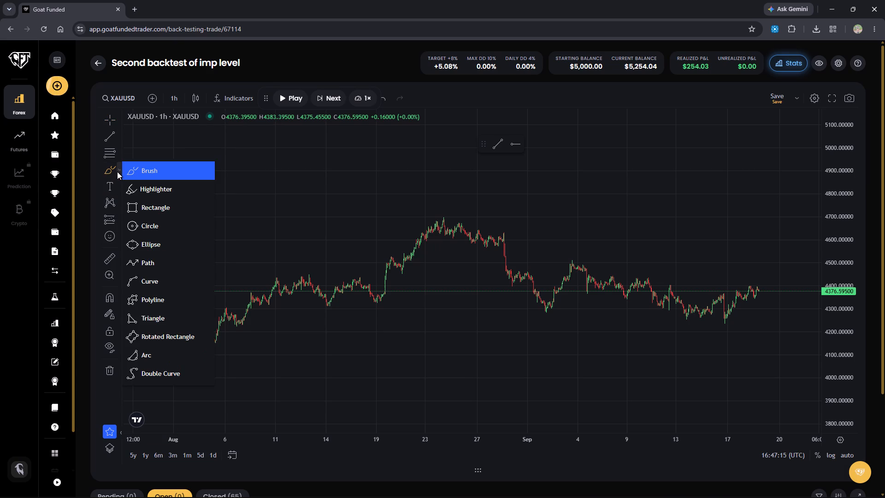
left_click(208, 208)
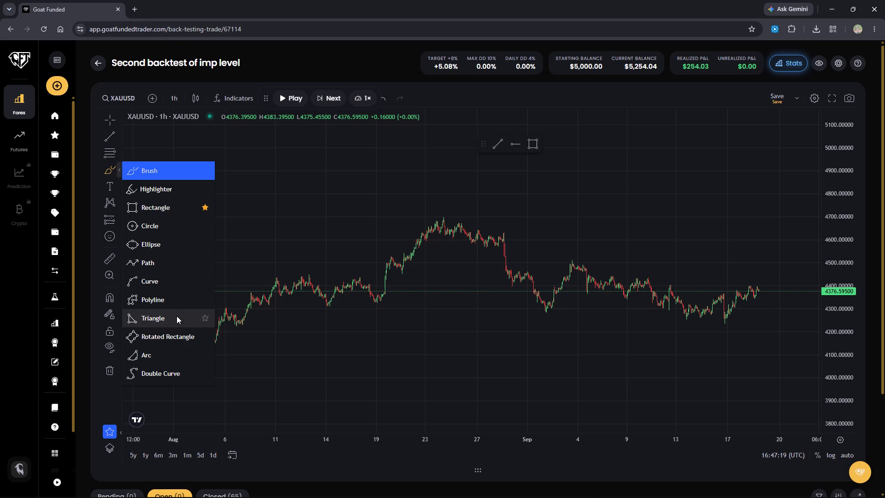
left_click(203, 338)
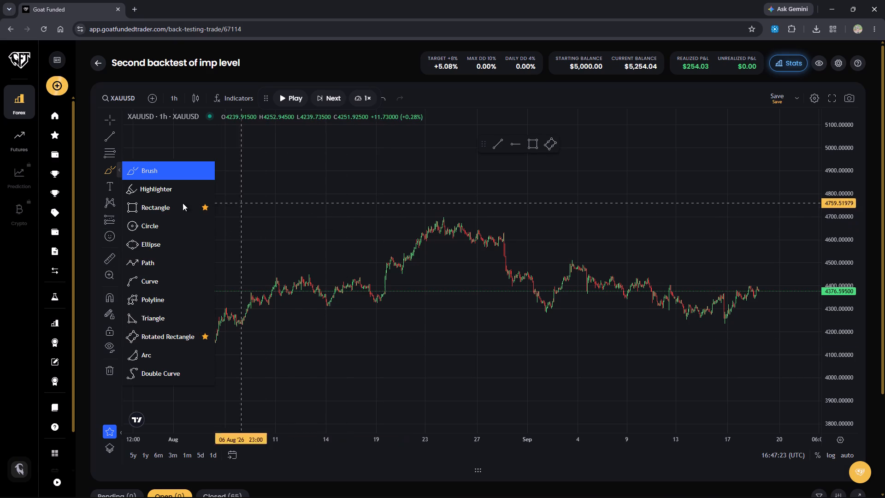
Add Long Position and Short Position to the favourite drawing tools.
left_click(113, 260)
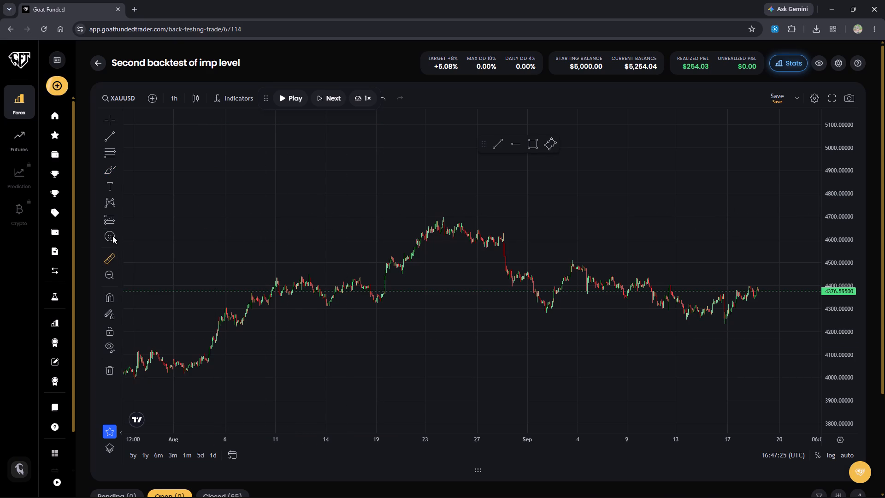
left_click(114, 222)
left_click(118, 222)
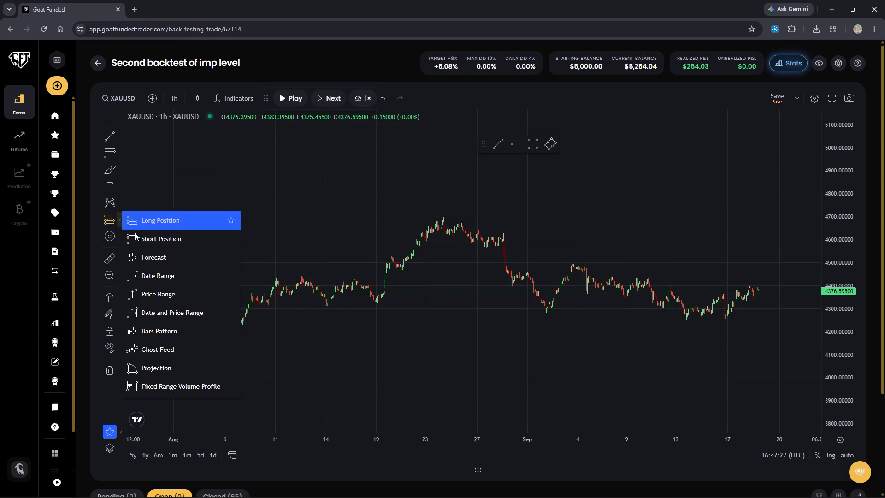
left_click(234, 225)
left_click(229, 237)
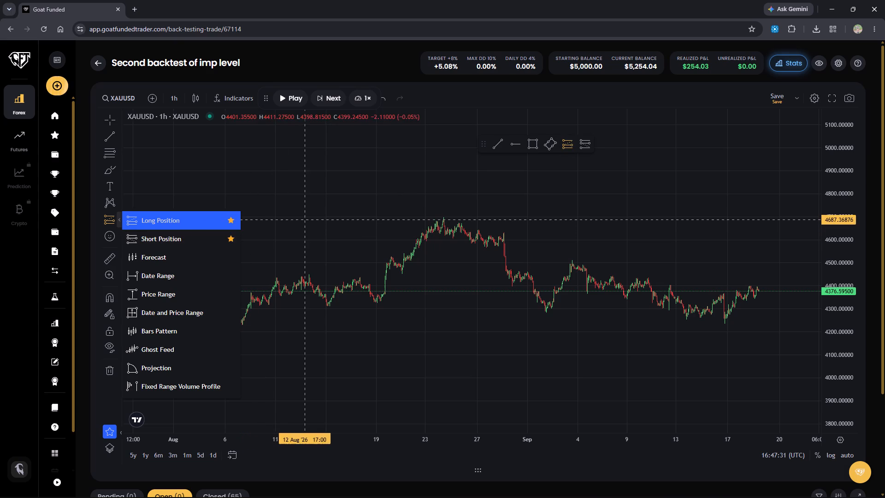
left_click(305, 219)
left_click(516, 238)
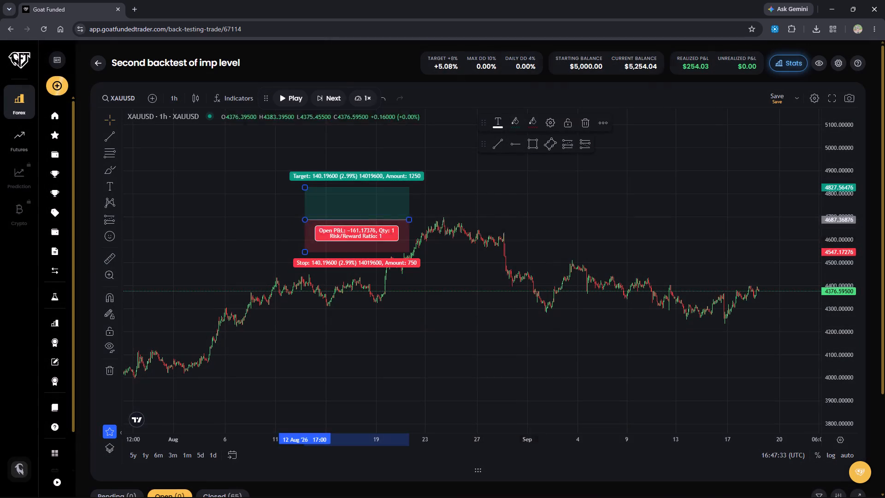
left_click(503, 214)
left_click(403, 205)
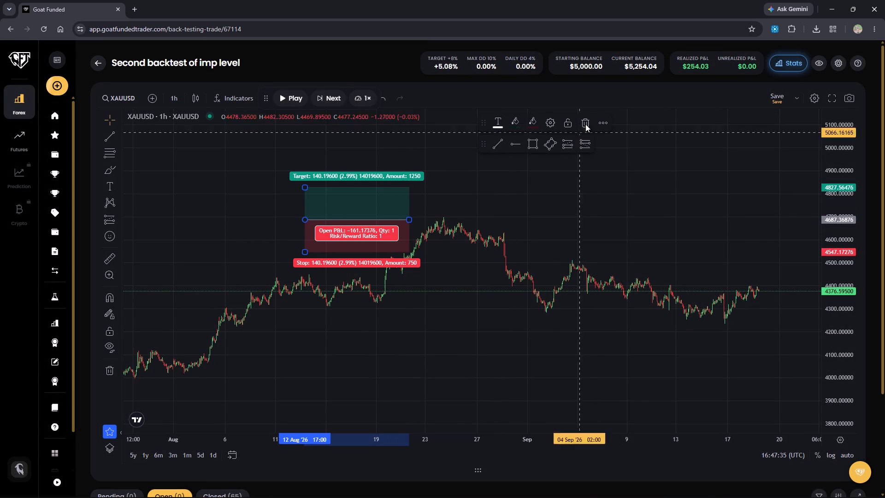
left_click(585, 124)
Draw a thin rectangle zone between about 4300 and 4325, from 7 August to 22 September 2026.
left_click_drag(600, 191, 593, 192)
left_click_drag(582, 207, 577, 202)
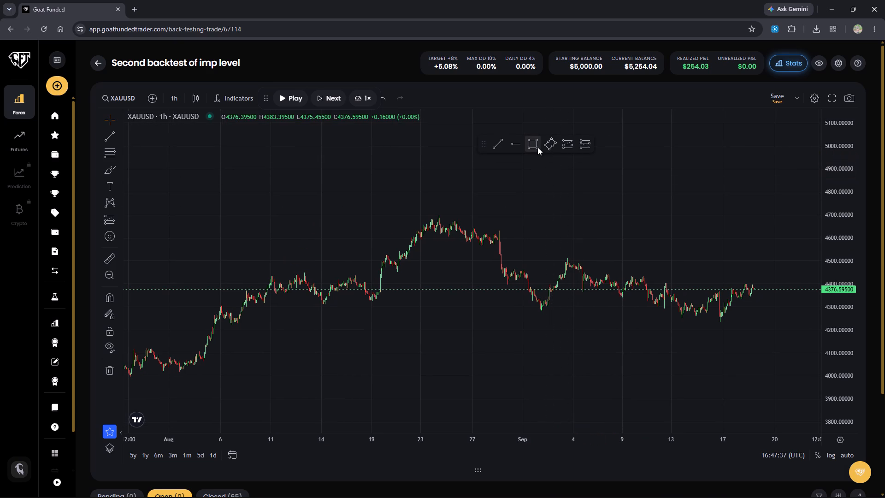
left_click(535, 138)
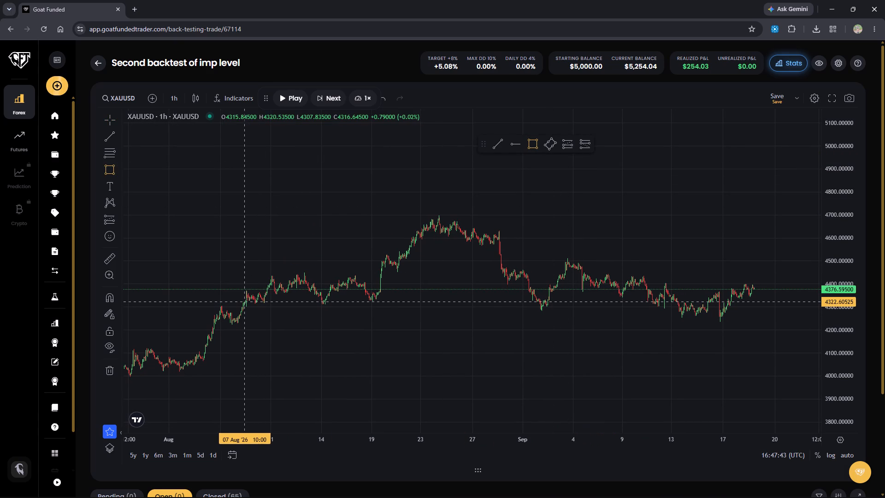
left_click_drag(244, 301, 708, 321)
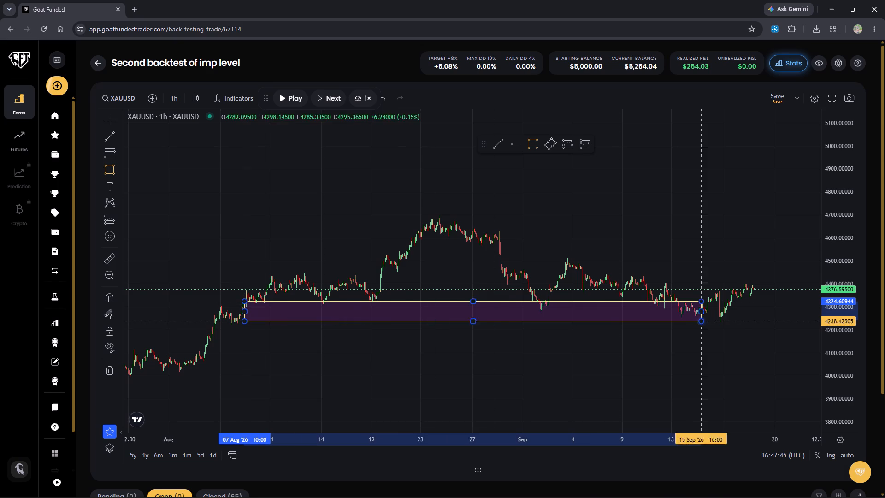
left_click_drag(708, 321, 812, 302)
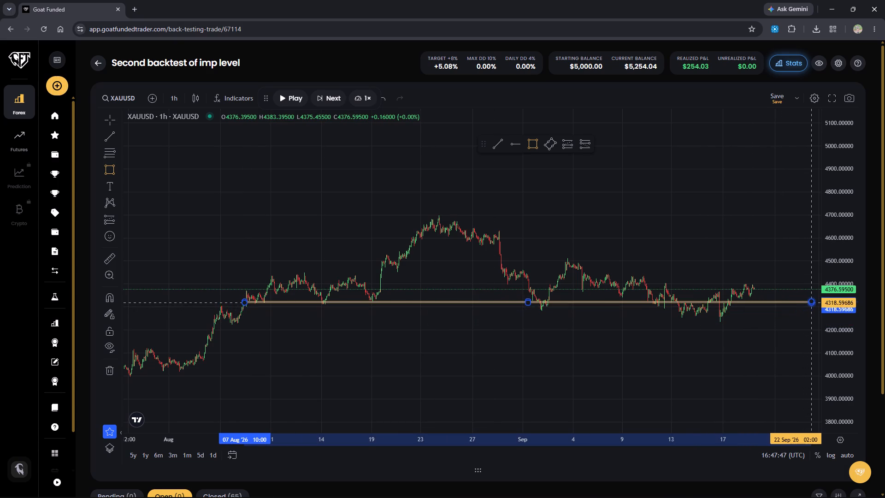
left_click_drag(812, 302, 816, 303)
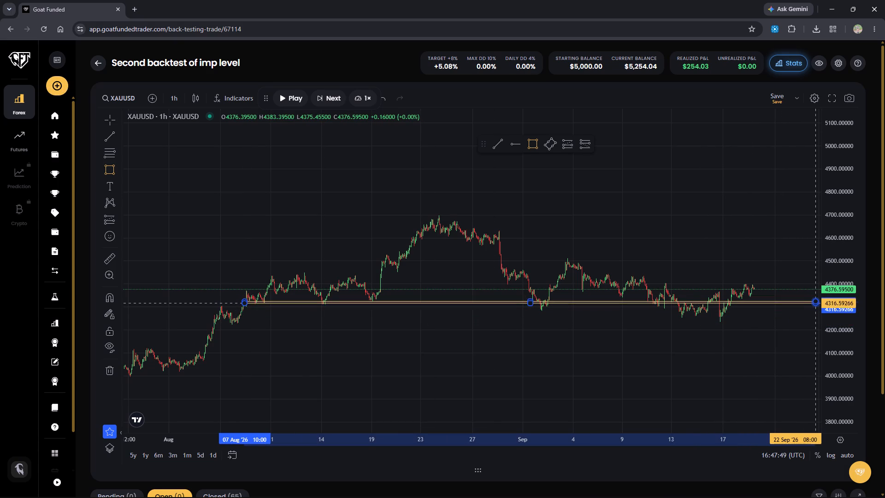
left_click_drag(816, 303, 818, 305)
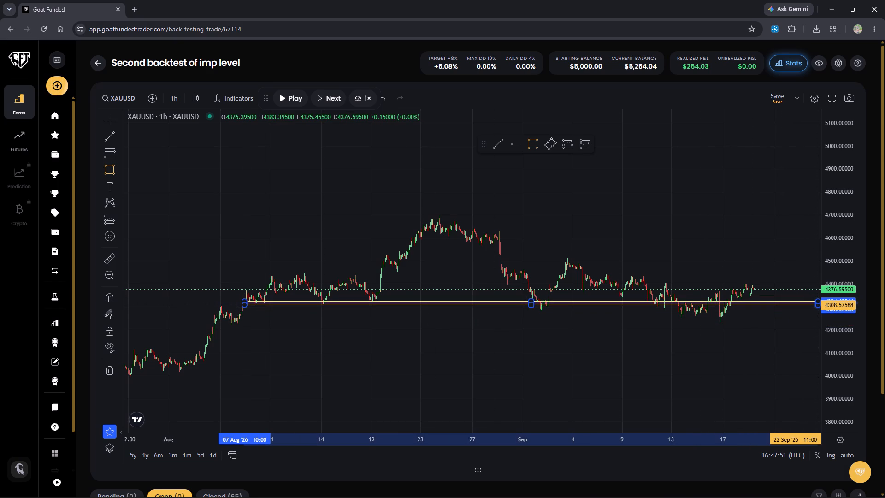
left_click_drag(818, 305, 818, 307)
left_click(818, 307)
left_click(813, 288)
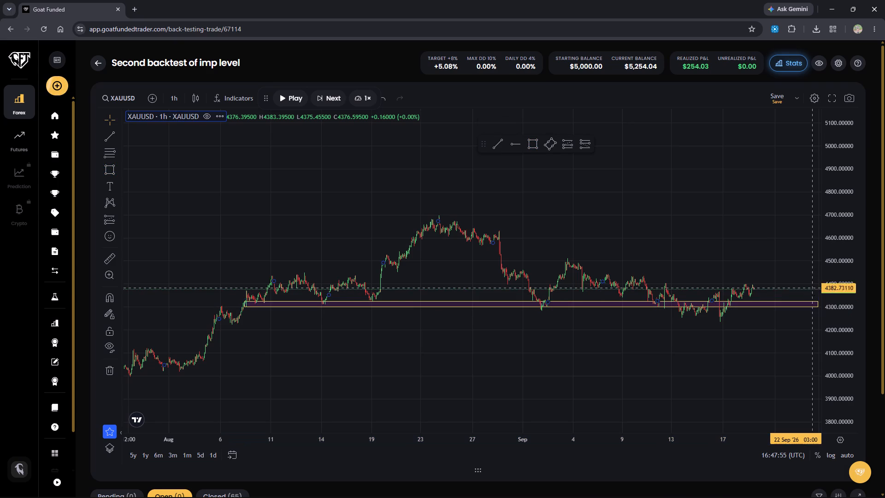
Draw a horizontal trend line at about 4501 along the early September swing high, from 3 September to about 22 September 2026.
left_click_drag(657, 234, 626, 202)
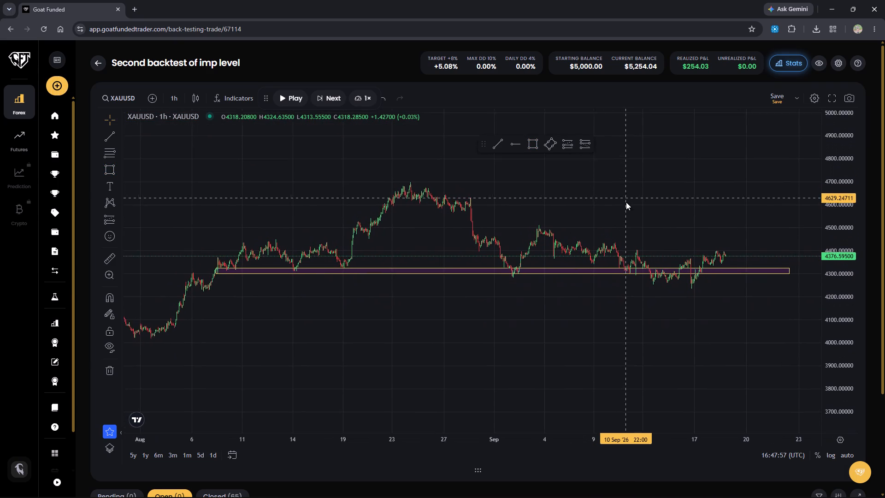
left_click_drag(626, 202, 531, 228)
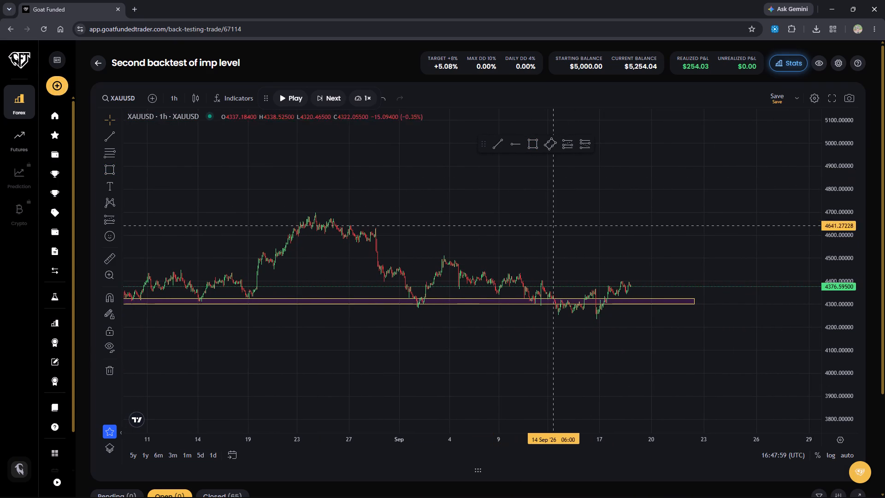
scroll(631, 281, "up", 1)
scroll(405, 280, "down", 1)
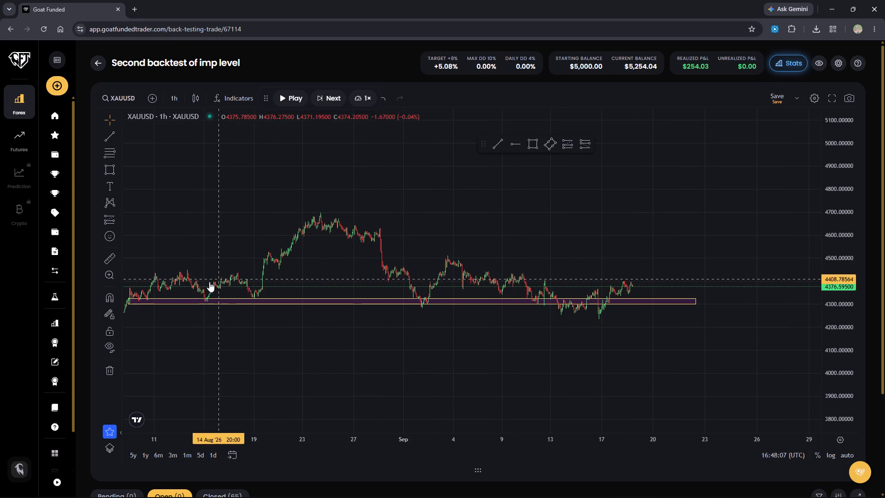
left_click(491, 142)
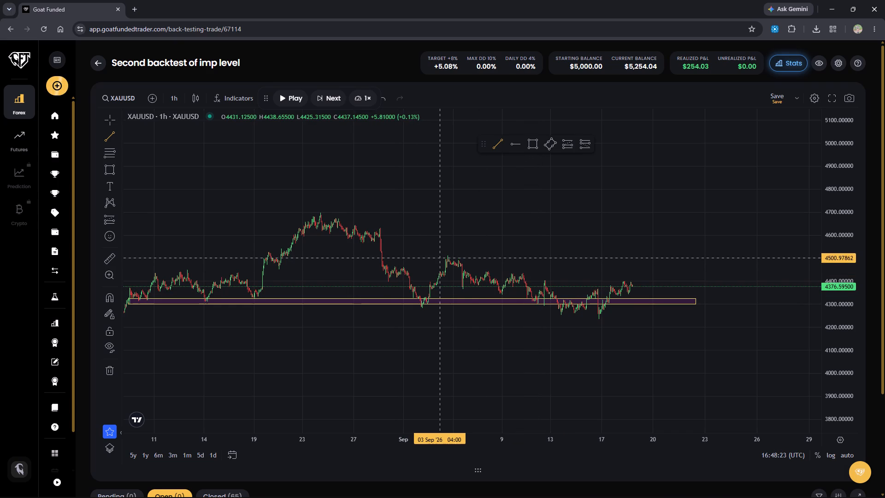
left_click_drag(439, 258, 701, 254)
left_click(701, 254, "shift")
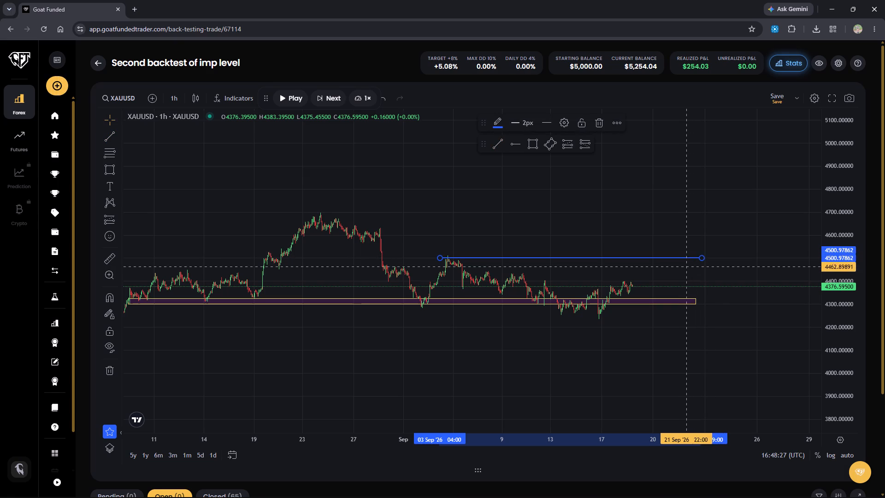
left_click(682, 270, "shift")
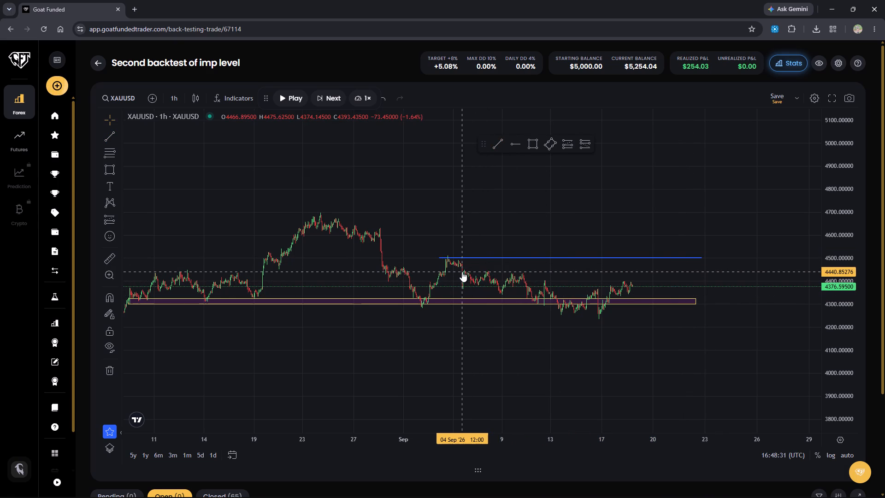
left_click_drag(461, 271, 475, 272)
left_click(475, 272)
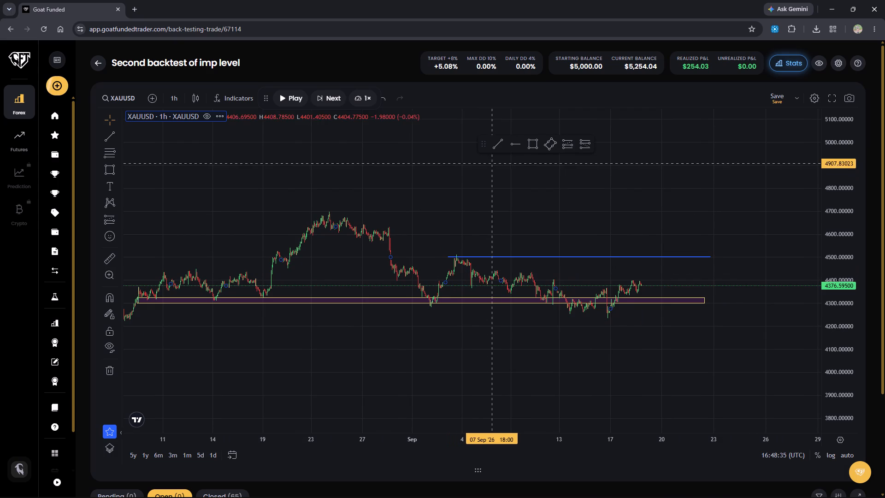
Draw a horizontal trend line at about 4439, from 4 September to 23 September 2026.
left_click(499, 145)
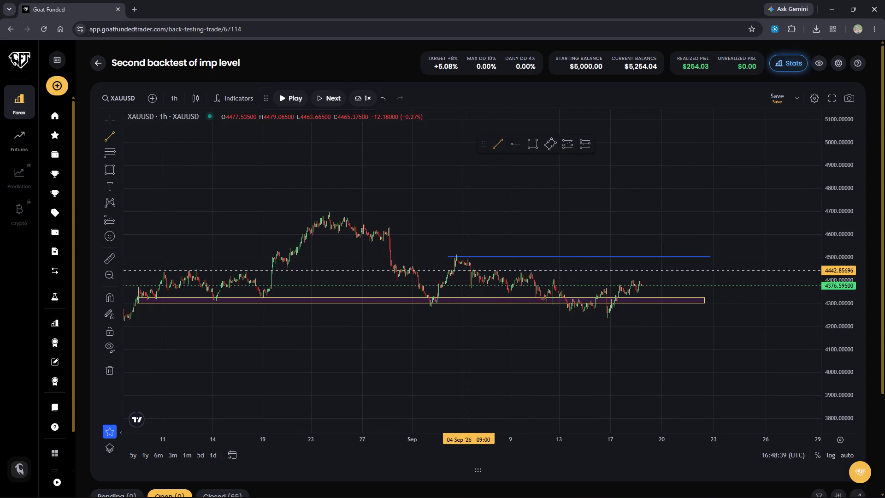
left_click_drag(469, 271, 687, 274)
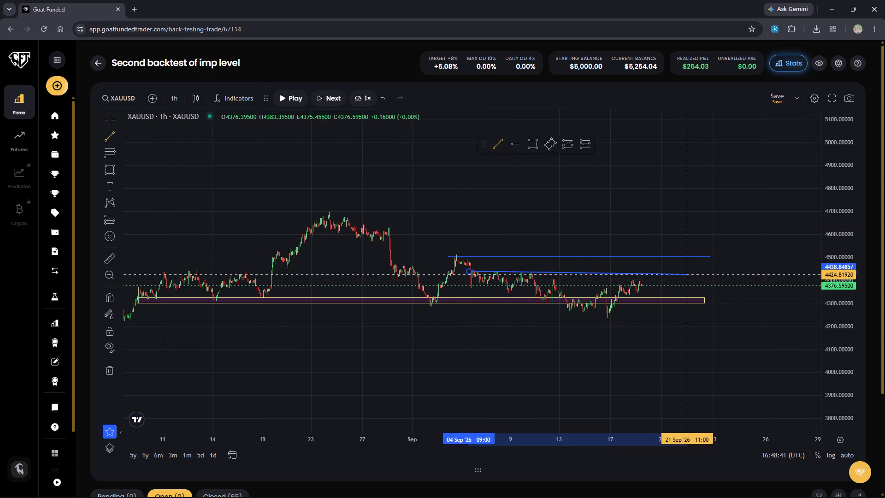
left_click_drag(687, 274, 721, 270)
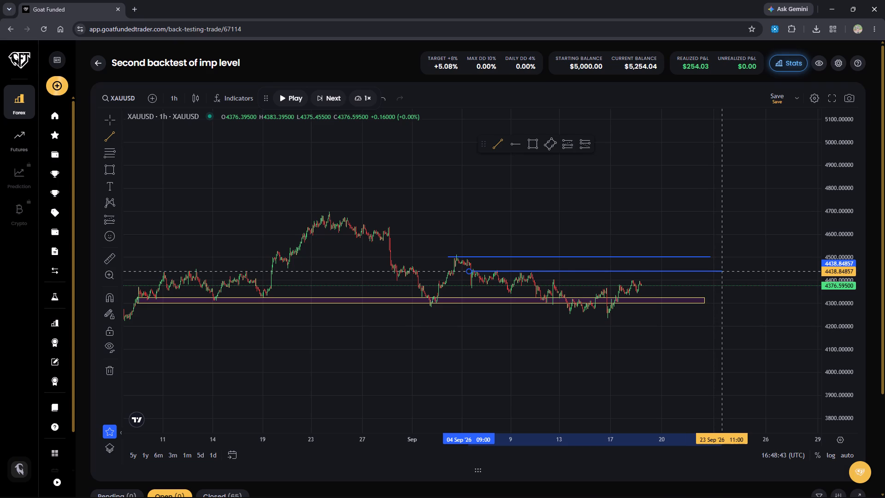
left_click(721, 270, "shift")
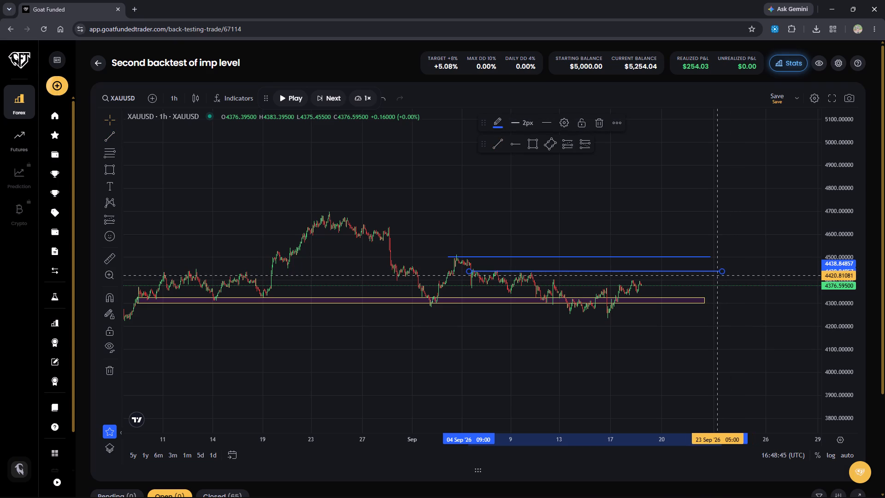
left_click_drag(722, 273, 723, 280, "shift")
left_click(723, 280, "shift")
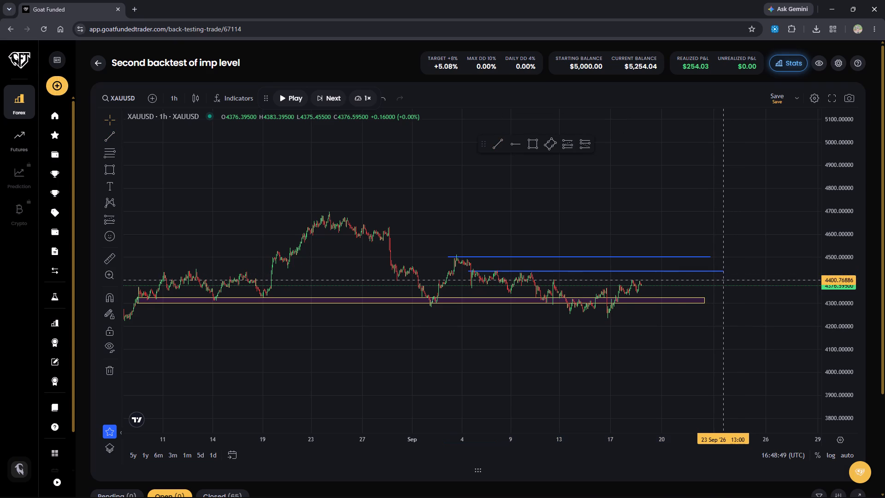
Draw a thin rectangle zone between about 4393 and 4399, from 10 September to about 23 September 2026.
scroll(680, 319, "up", 1)
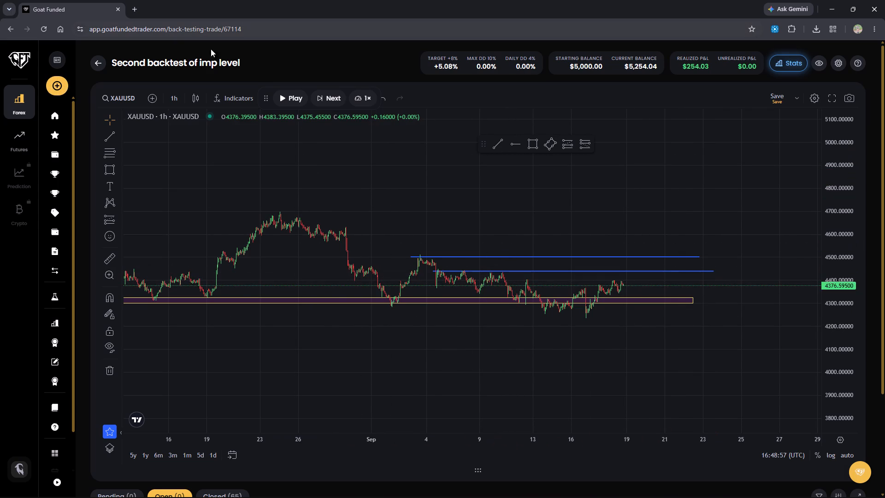
left_click(105, 170)
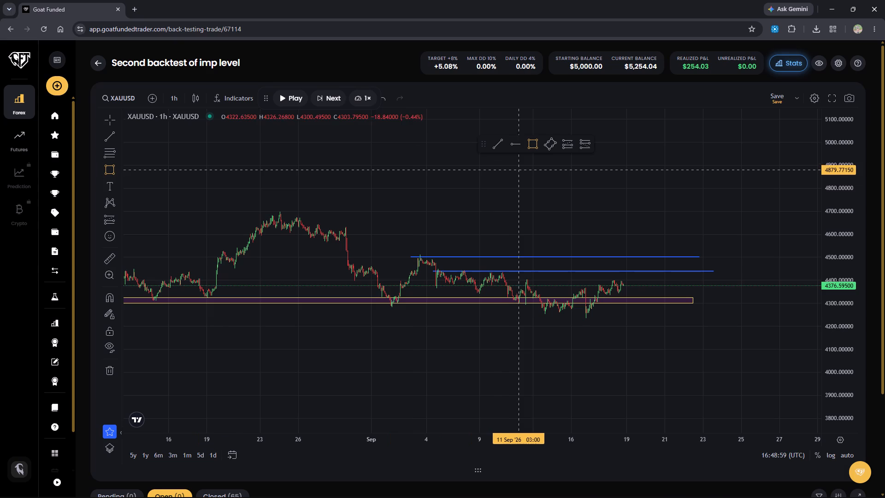
left_click_drag(513, 280, 519, 280)
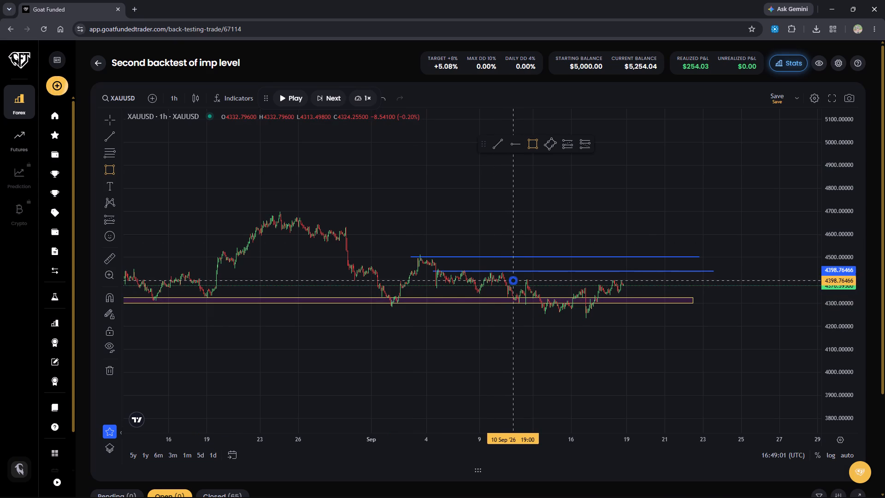
left_click_drag(519, 280, 700, 283)
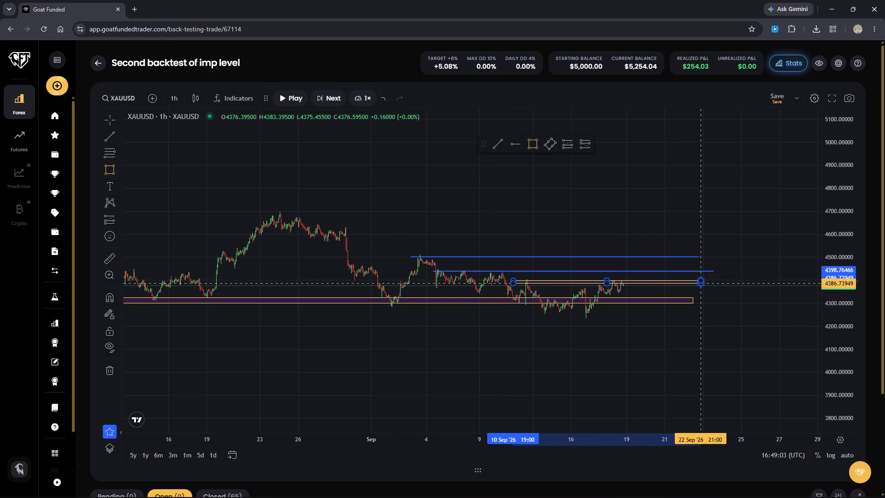
left_click_drag(700, 283, 703, 282)
left_click(703, 282)
left_click(727, 281)
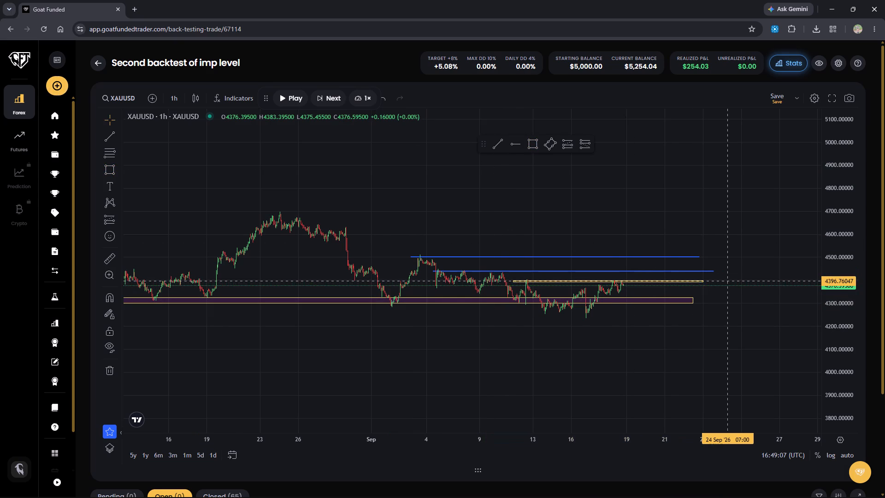
Switch the XAUUSD chart to the 15-minute timeframe and examine recent price action around the marked lines and zones.
scroll(727, 283, "up", 2)
scroll(831, 290, "up", 2)
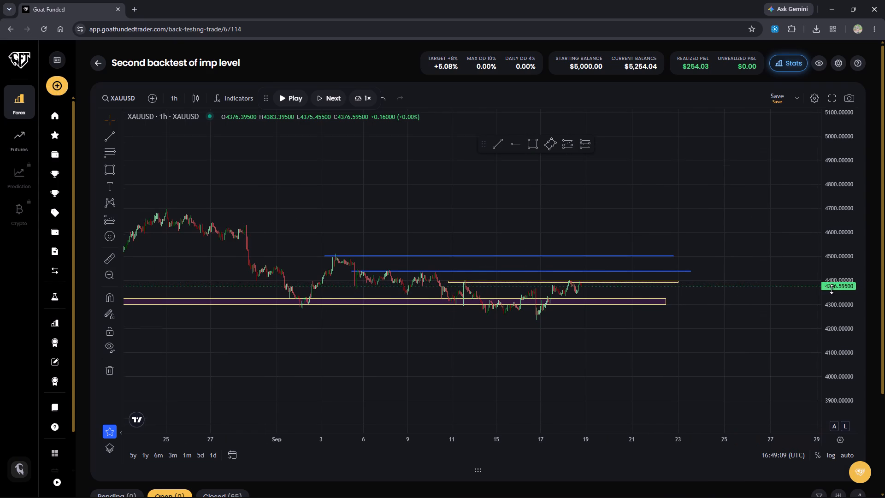
scroll(832, 289, "up", 6)
scroll(832, 289, "up", 15)
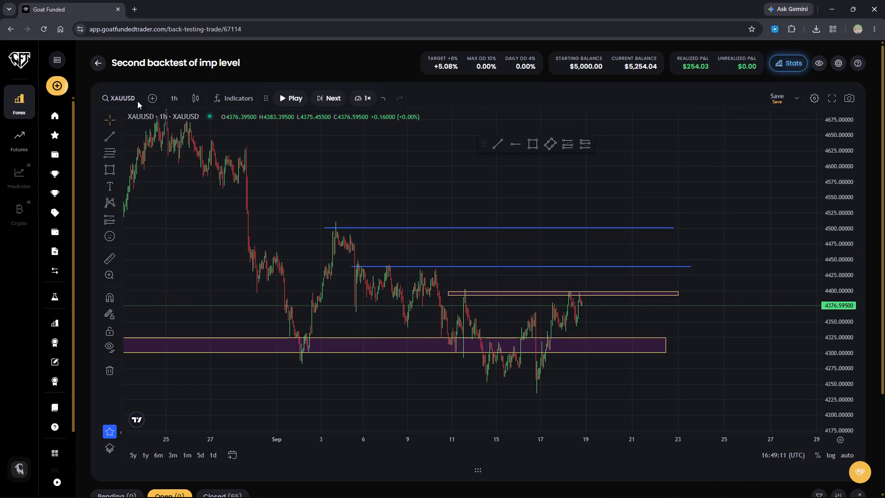
left_click(174, 104)
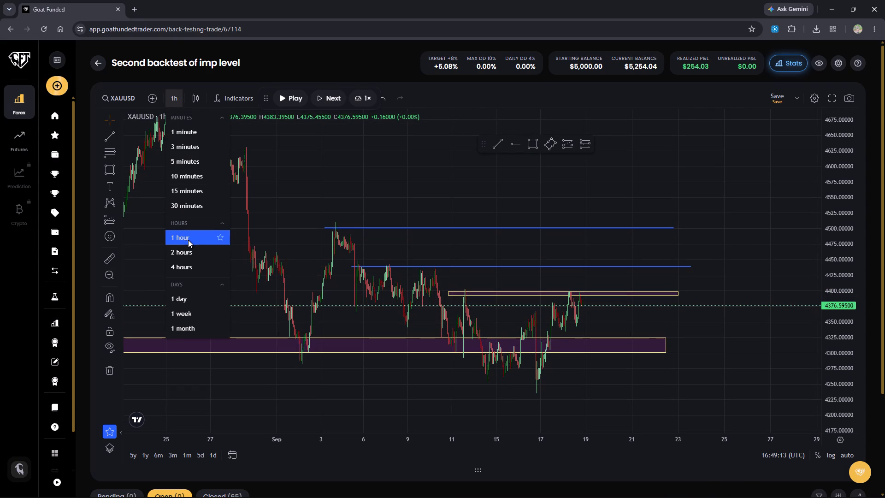
left_click(190, 196)
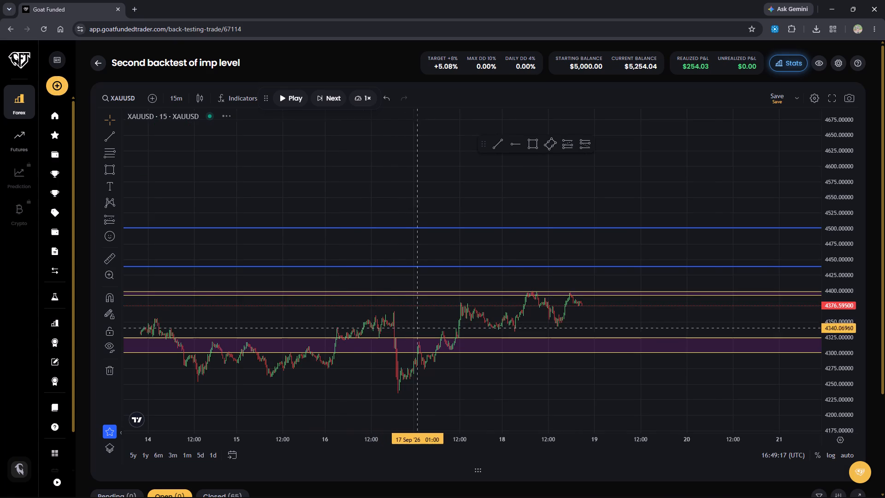
scroll(872, 275, "up", 1)
scroll(706, 288, "up", 4)
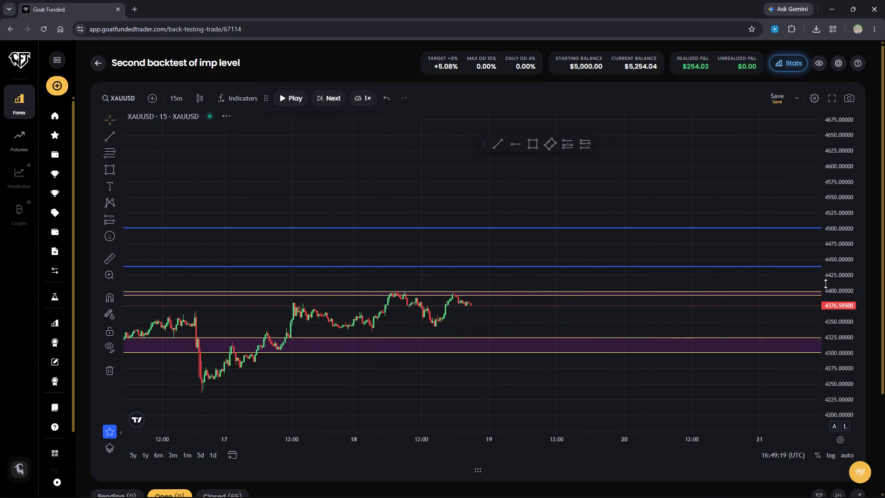
scroll(839, 281, "up", 20)
scroll(839, 281, "up", 9)
left_click_drag(707, 264, 875, 95)
scroll(686, 222, "down", 3)
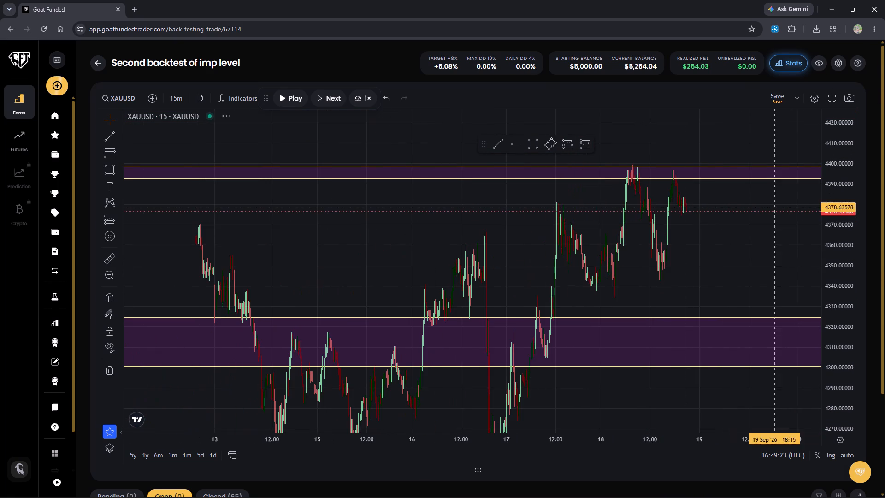
scroll(832, 189, "down", 20)
scroll(832, 189, "down", 2)
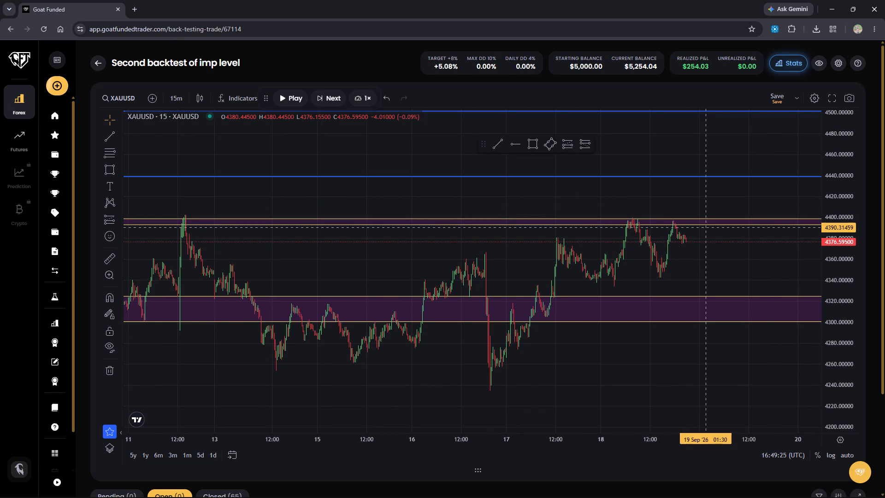
scroll(705, 227, "up", 2)
scroll(705, 227, "down", 11)
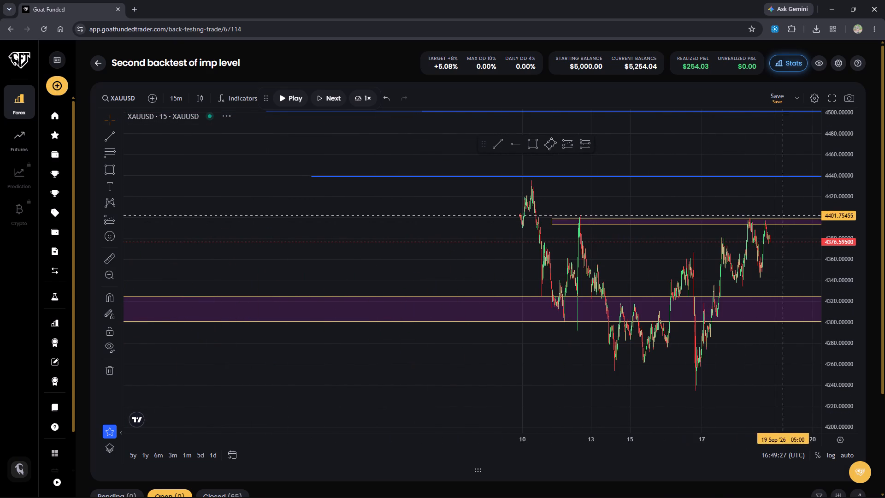
scroll(860, 215, "down", 6)
scroll(876, 207, "up", 8)
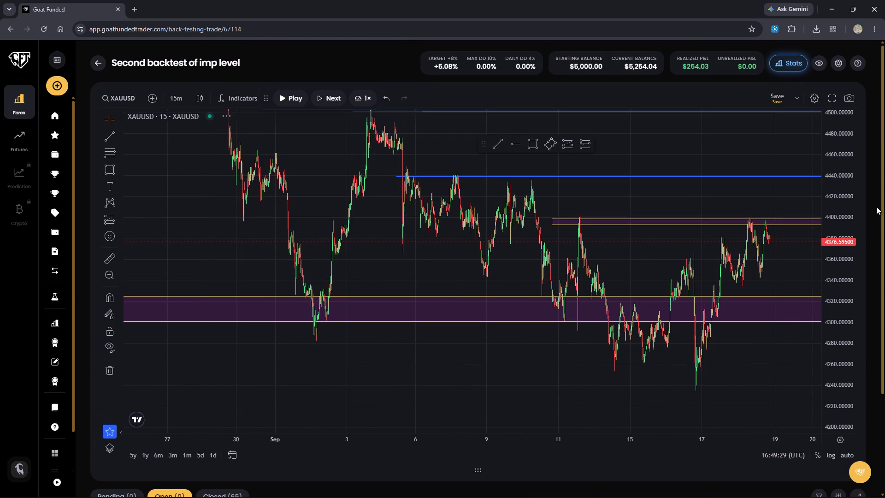
scroll(876, 207, "up", 2)
Switch the chart to the 4-hour timeframe and examine the longer-term 2026 price structure around the marked levels.
left_click(183, 94)
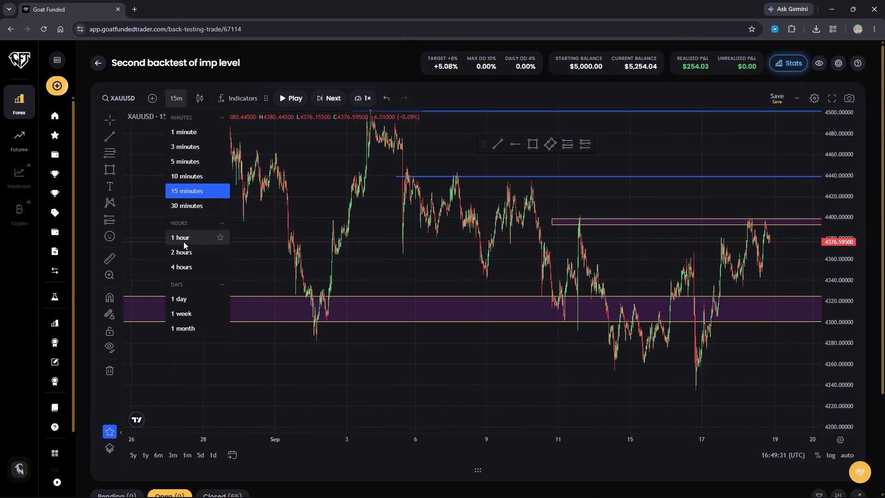
left_click(186, 262)
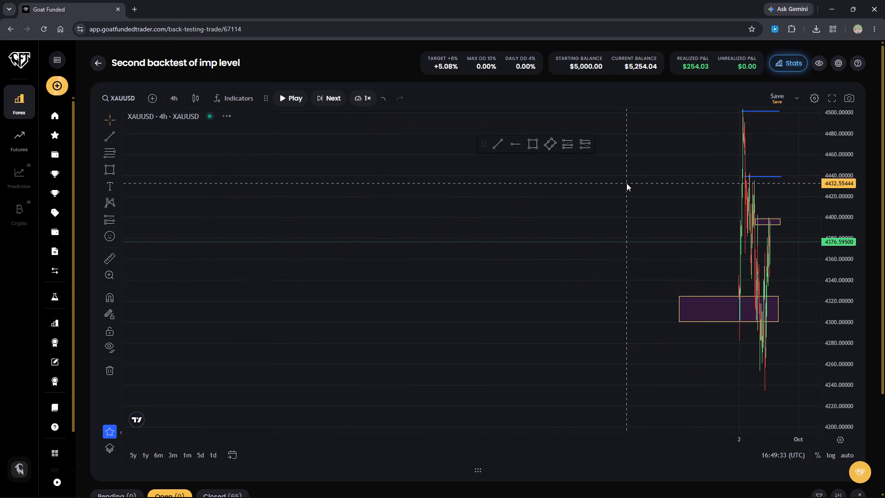
scroll(672, 216, "down", 3)
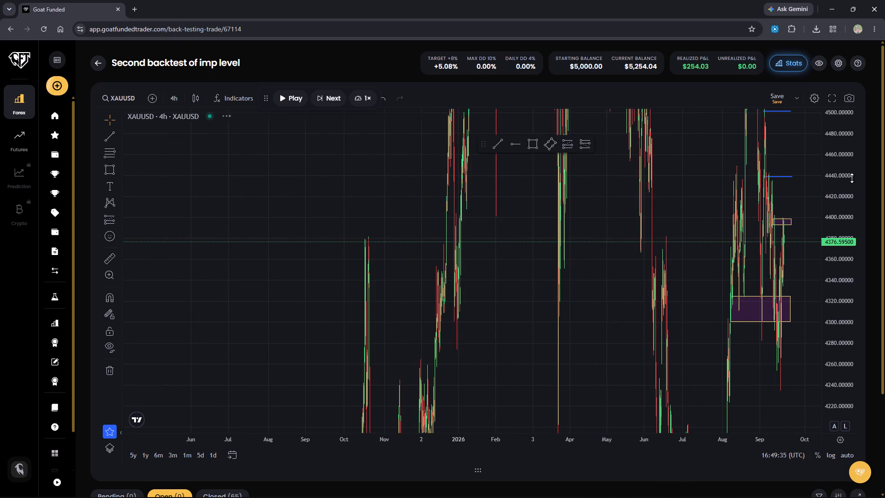
scroll(846, 179, "down", 20)
scroll(846, 179, "down", 20)
scroll(846, 179, "down", 8)
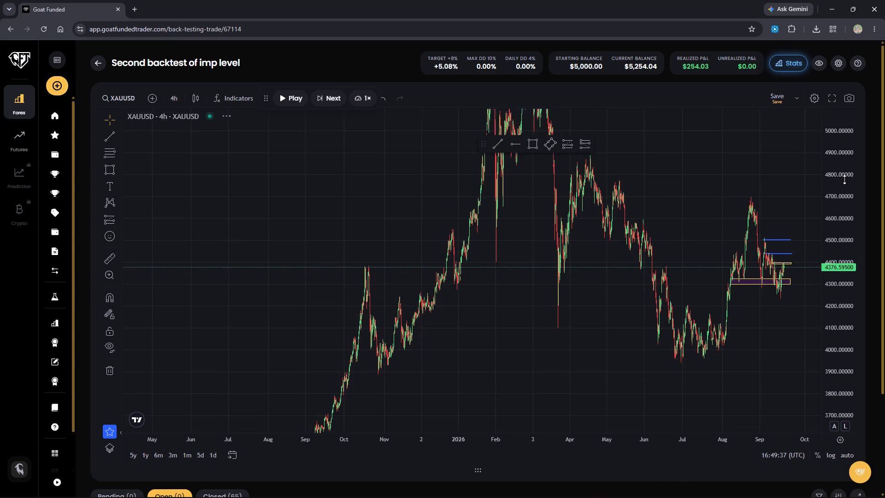
scroll(844, 179, "down", 12)
left_click_drag(715, 223, 573, 278)
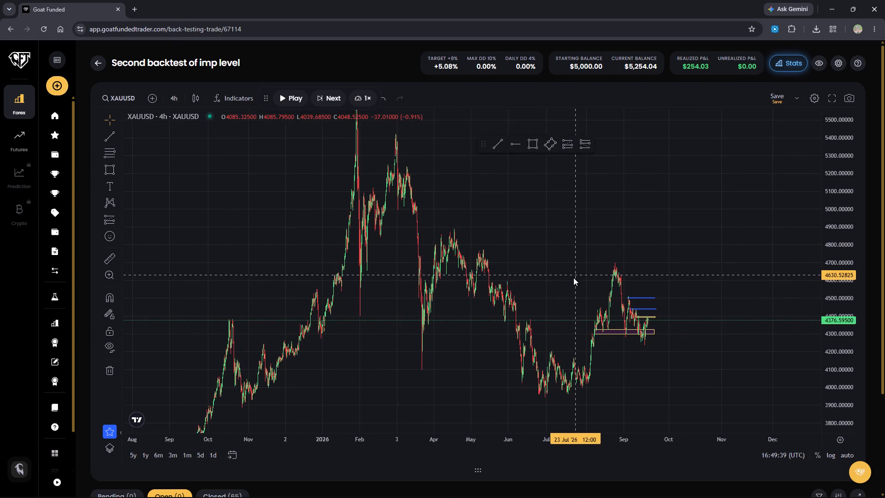
left_click_drag(573, 278, 573, 279)
scroll(570, 276, "up", 3)
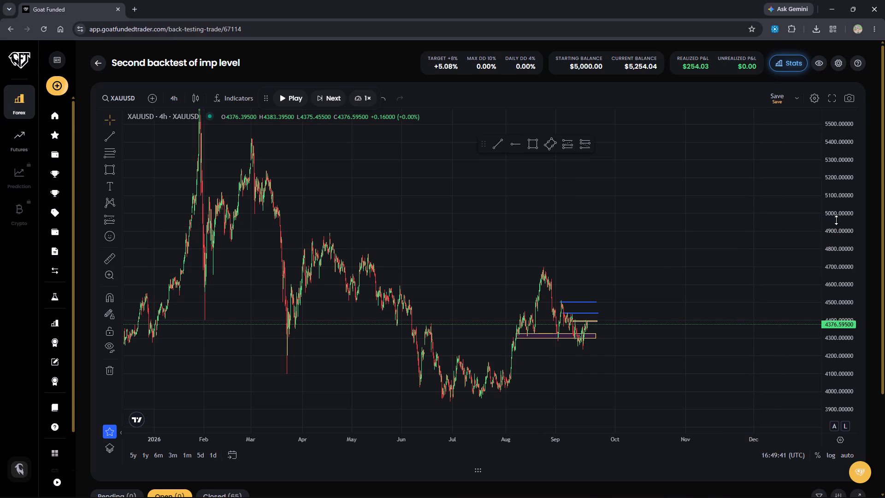
left_click_drag(692, 221, 787, 232)
scroll(597, 233, "up", 1)
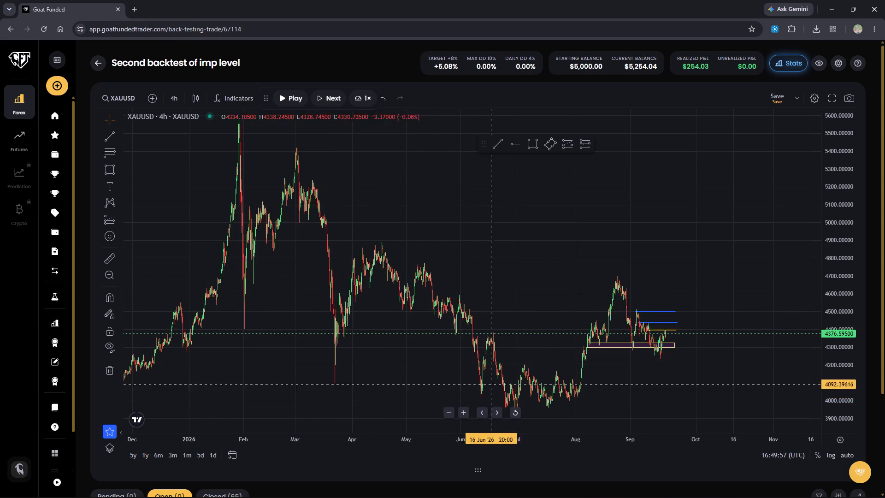
left_click_drag(525, 352, 506, 334)
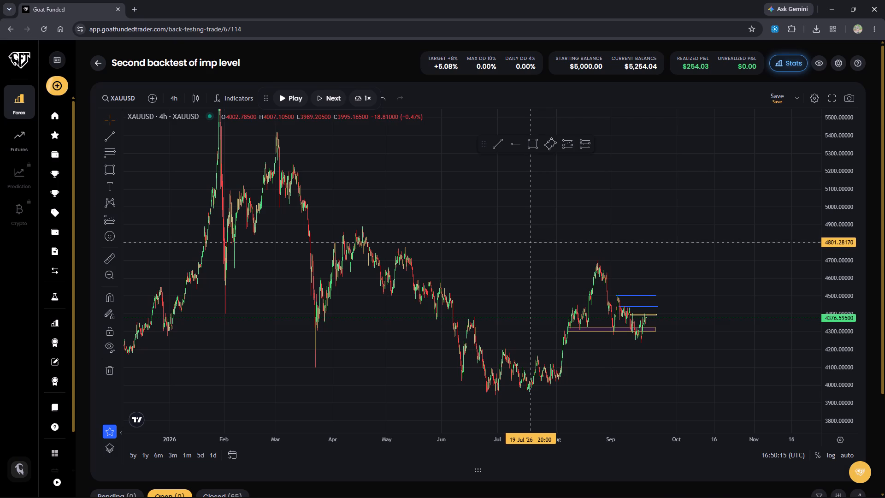
left_click(531, 242)
left_click_drag(525, 273, 448, 272)
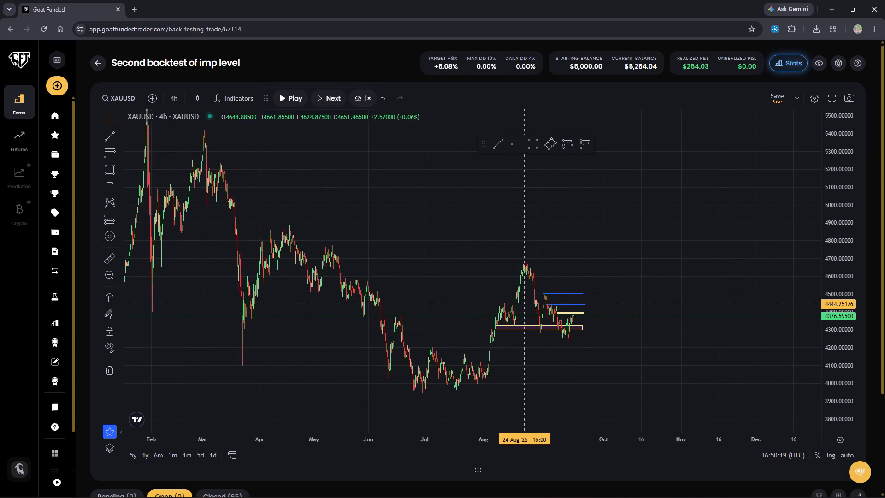
scroll(524, 304, "up", 5)
left_click_drag(549, 271, 749, 278)
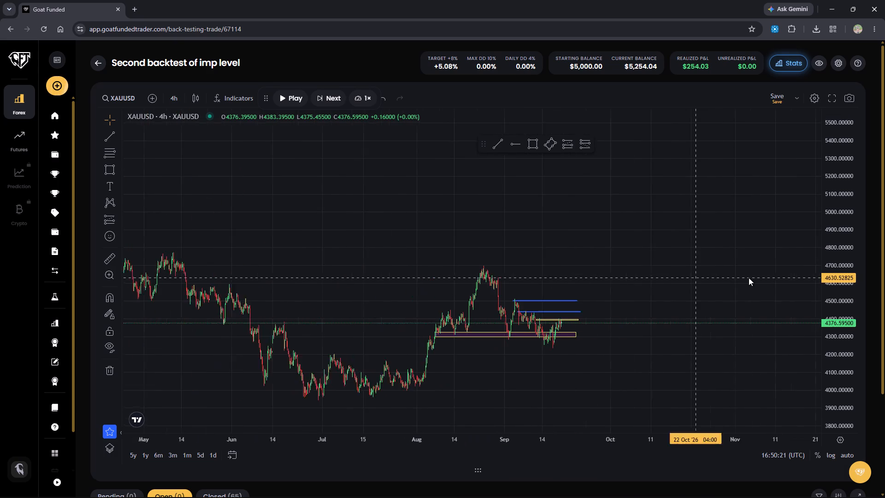
left_click_drag(749, 278, 773, 231)
scroll(571, 286, "up", 5)
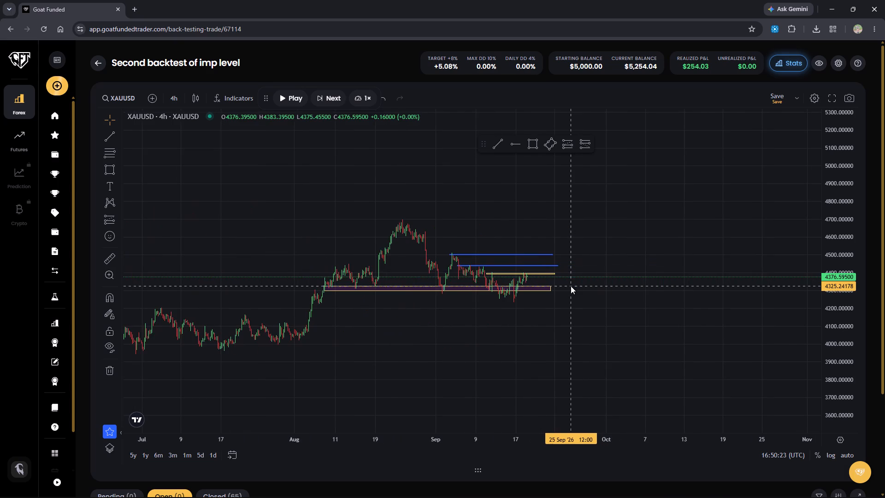
left_click_drag(293, 348, 362, 368)
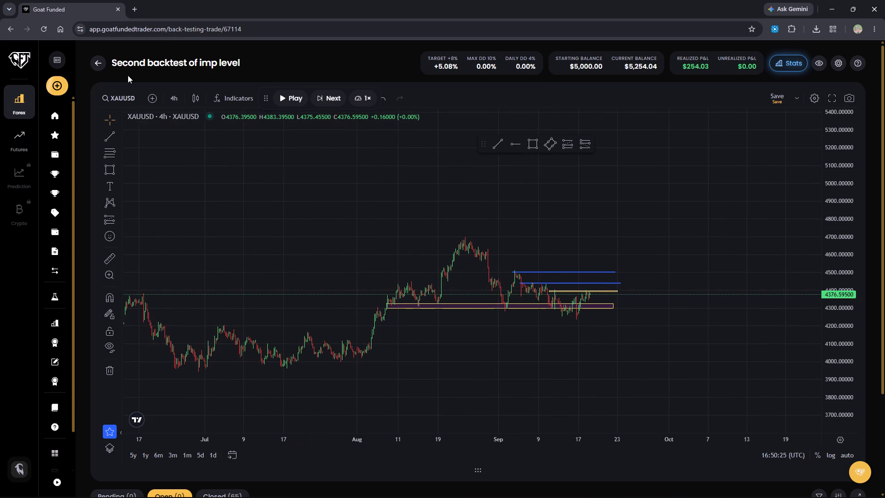
Switch the chart to the 1-hour timeframe and view the marked levels.
left_click(168, 96)
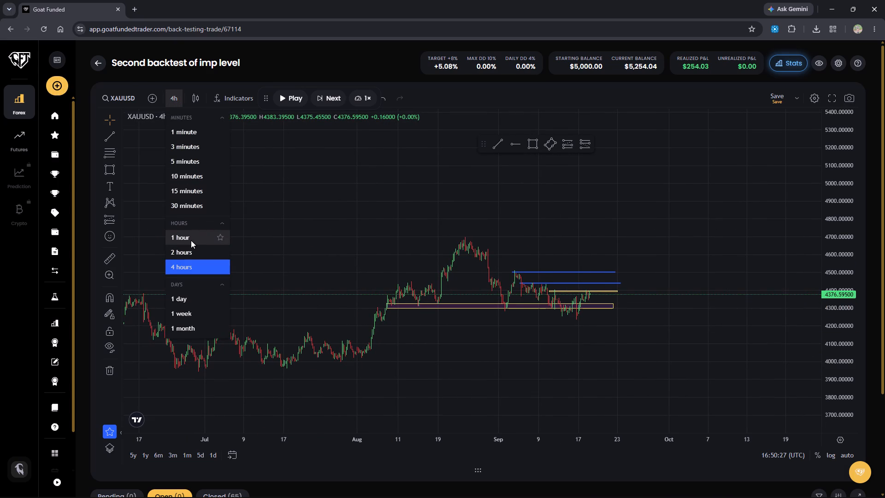
left_click(191, 240)
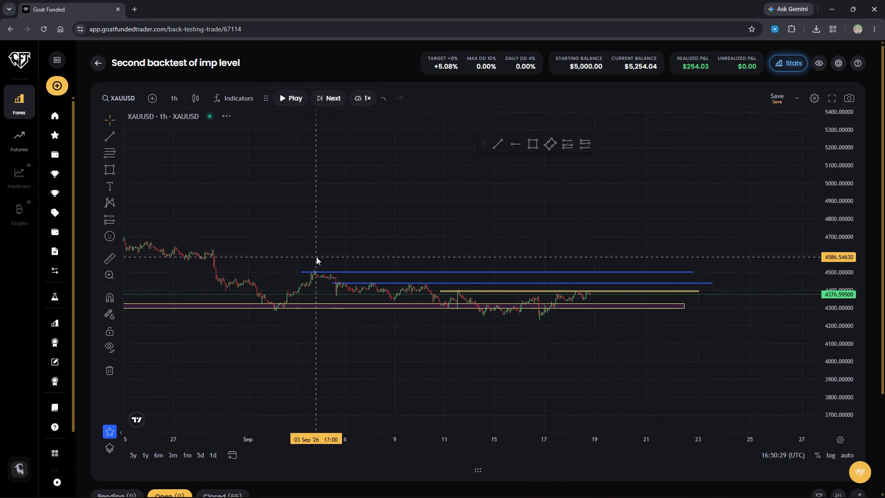
scroll(840, 233, "up", 4)
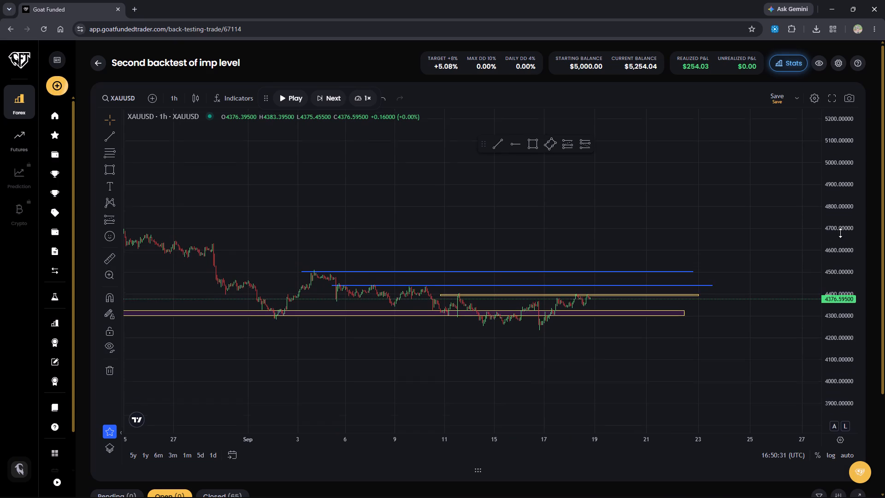
Examine September 2026 price action around the marked lines and zones on the 1-hour XAUUSD chart.
scroll(840, 233, "up", 20)
scroll(840, 233, "up", 16)
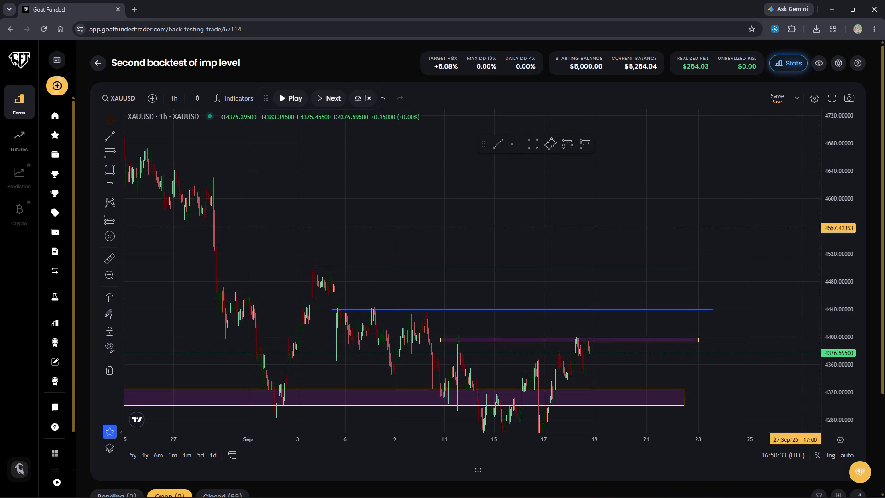
left_click_drag(680, 228, 771, 194)
scroll(771, 194, "up", 2)
scroll(644, 194, "down", 2)
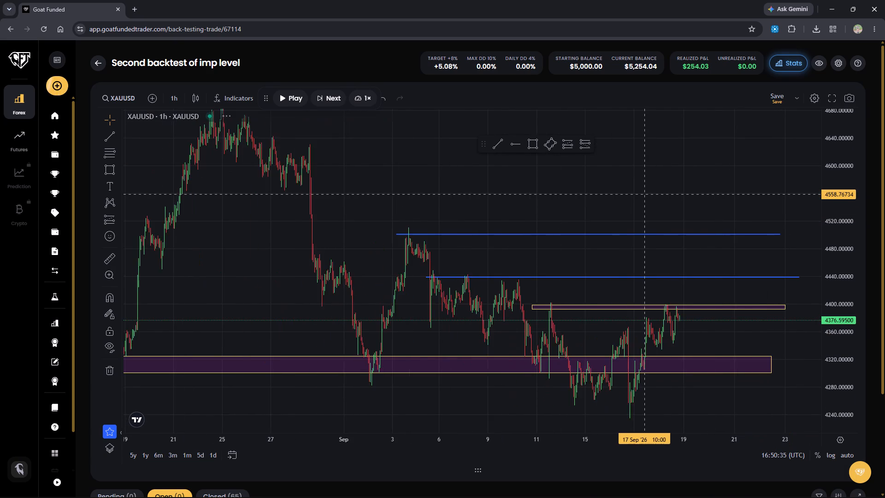
scroll(644, 194, "down", 1)
left_click_drag(643, 194, 603, 181)
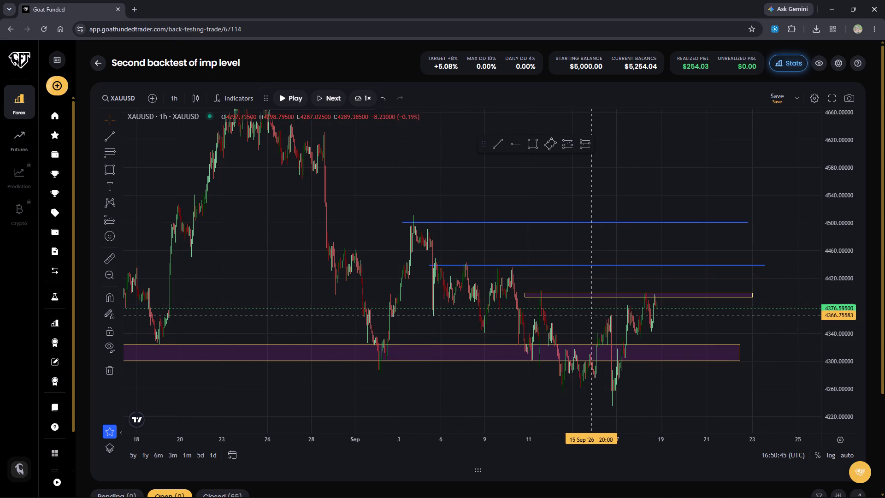
scroll(591, 315, "up", 7)
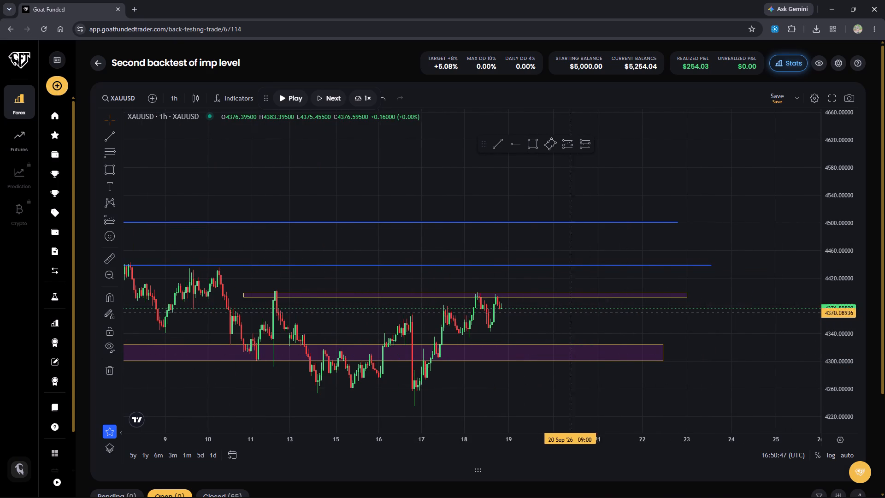
Switch the chart to the 15-minute timeframe and examine price action from 15 to 18 September around the marked zones.
left_click(177, 91)
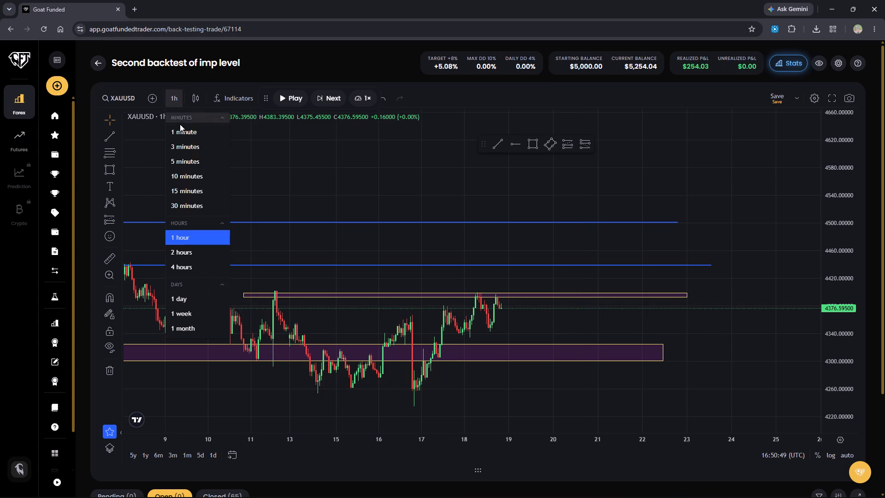
left_click(192, 190)
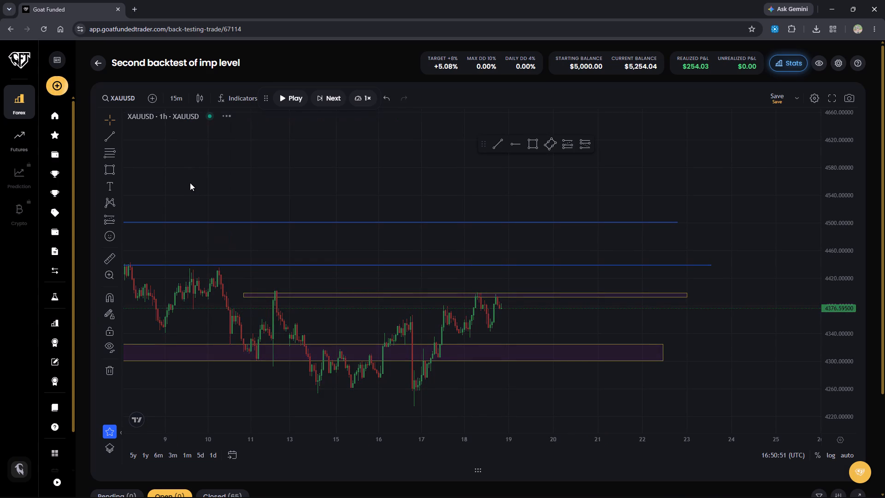
left_click_drag(287, 173, 425, 176)
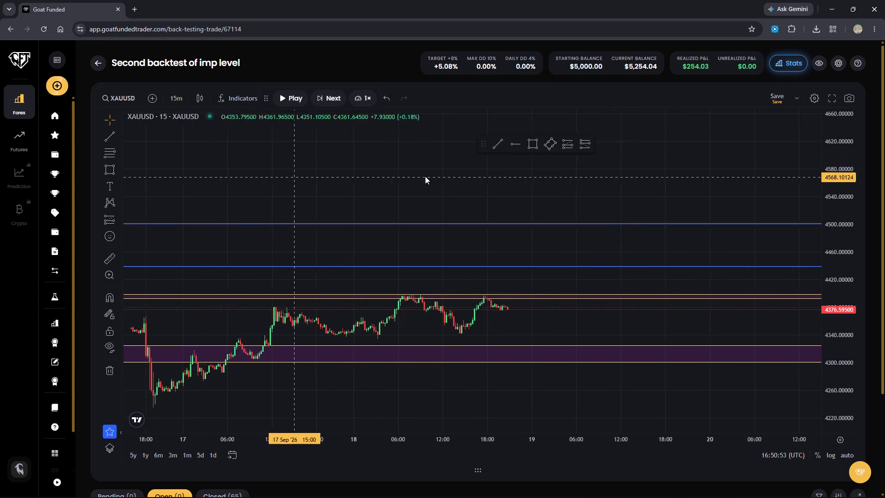
left_click_drag(425, 176, 512, 166)
left_click_drag(445, 182, 555, 128)
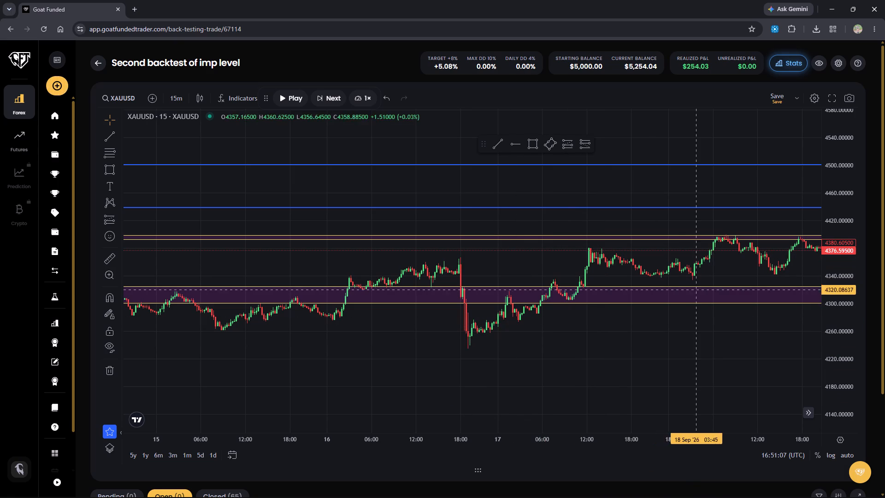
left_click_drag(675, 331, 527, 359)
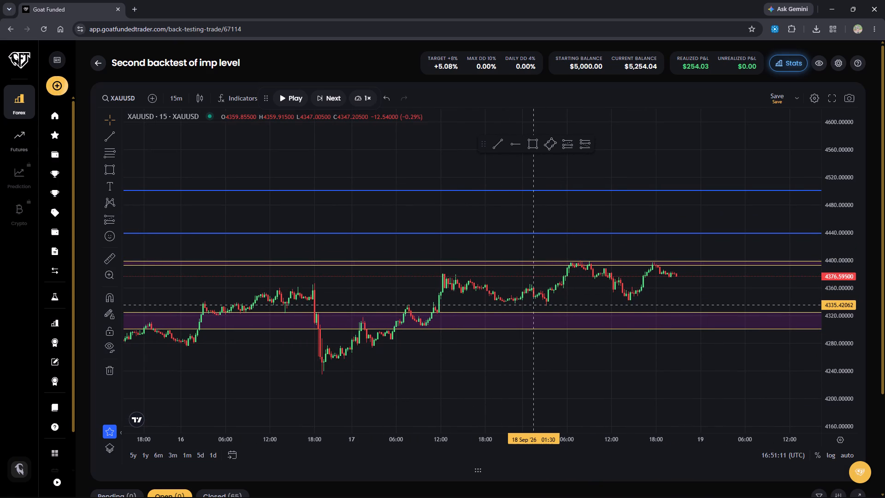
left_click_drag(597, 362, 558, 361)
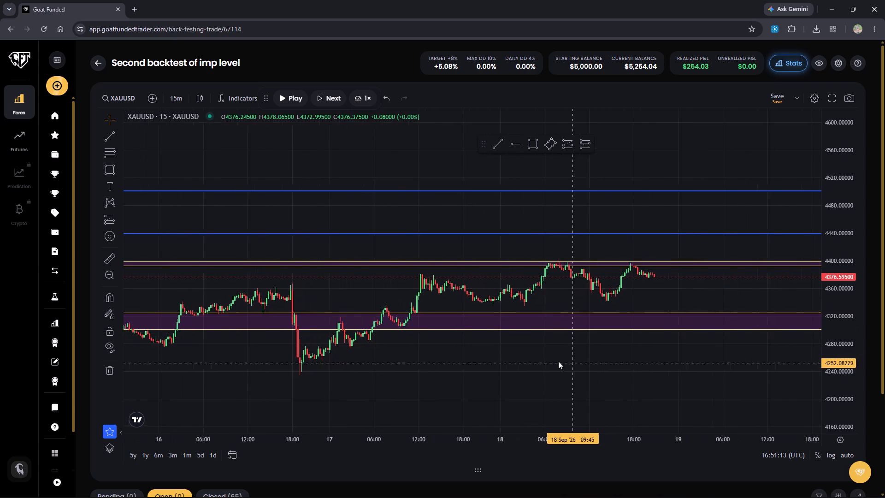
left_click_drag(558, 361, 558, 361)
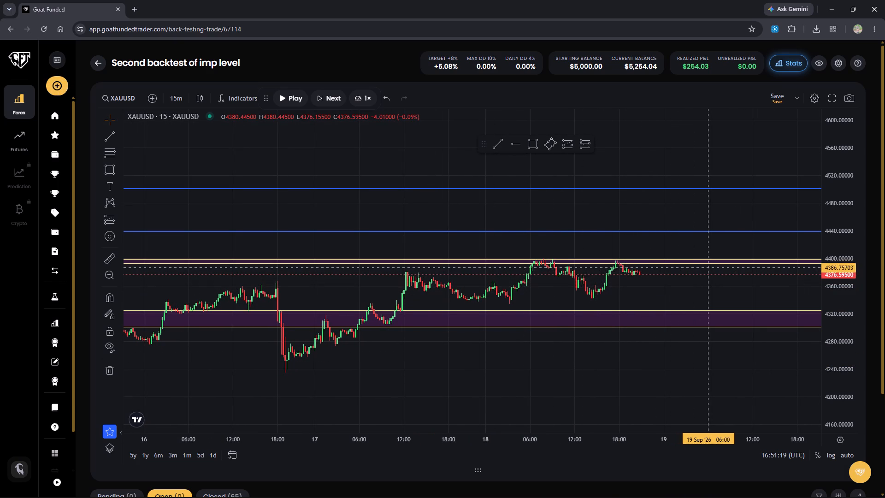
left_click_drag(660, 253, 636, 246)
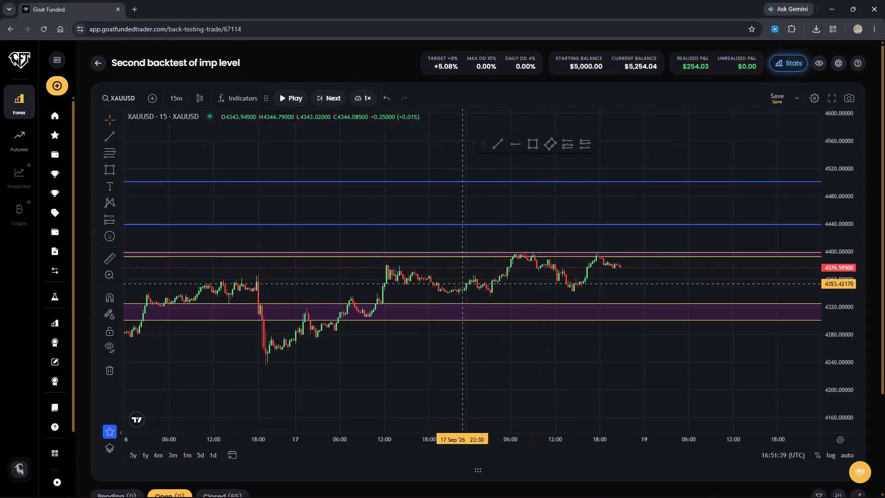
Switch the chart to the 5-minute timeframe and examine 16 to 18 September price action, ending close up beneath the 4393–4399 zone.
left_click(183, 100)
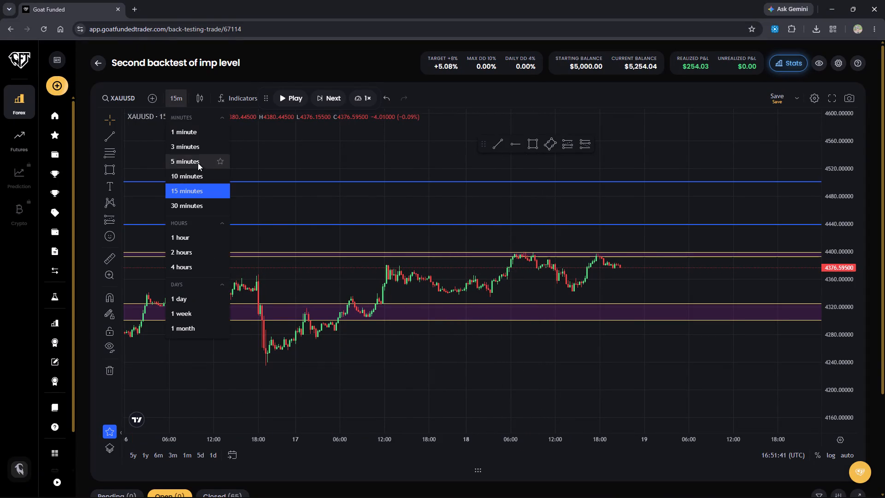
left_click(198, 163)
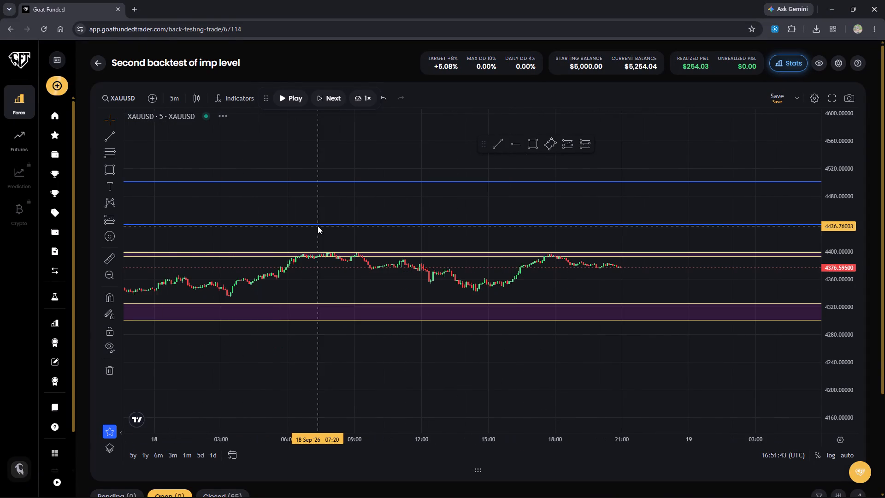
scroll(318, 226, "down", 2)
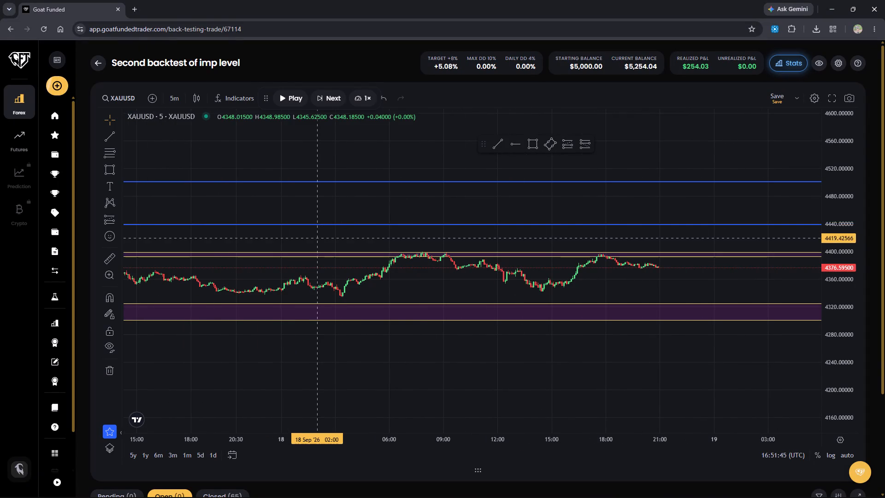
left_click_drag(285, 248, 715, 202)
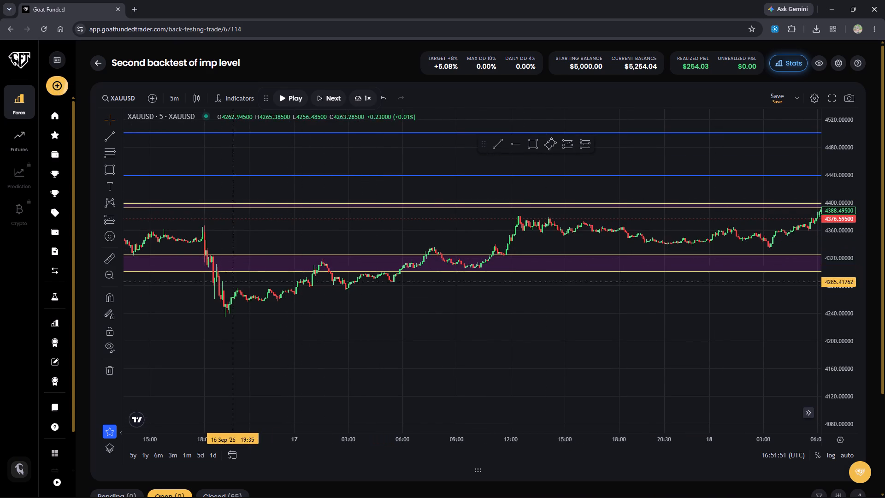
left_click_drag(211, 253, 405, 233)
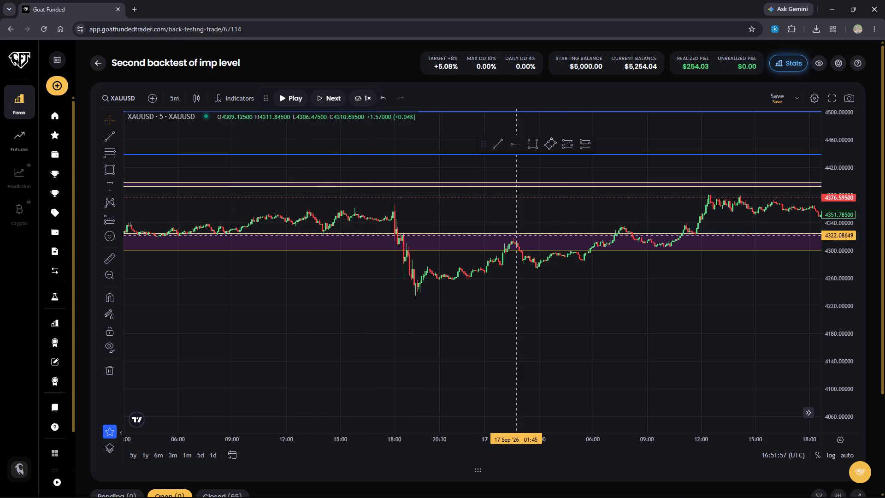
left_click_drag(559, 235, 131, 268)
left_click_drag(766, 230, 584, 258)
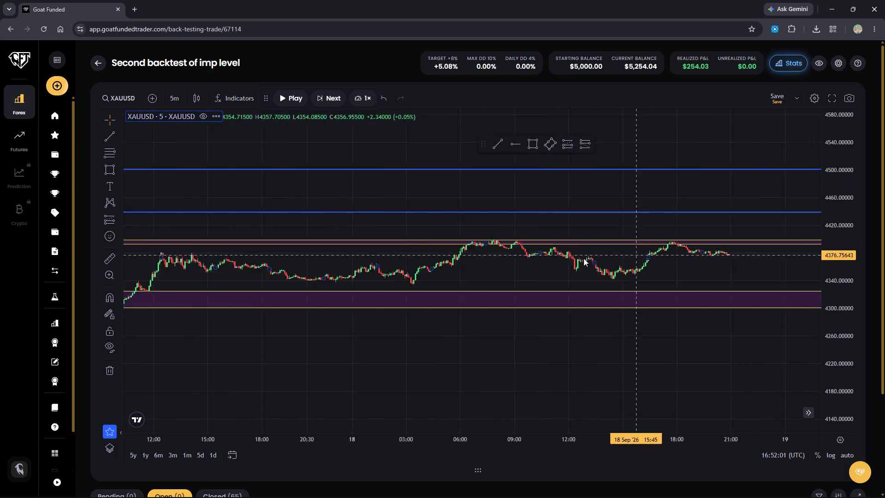
left_click_drag(584, 258, 536, 267)
scroll(828, 217, "up", 9)
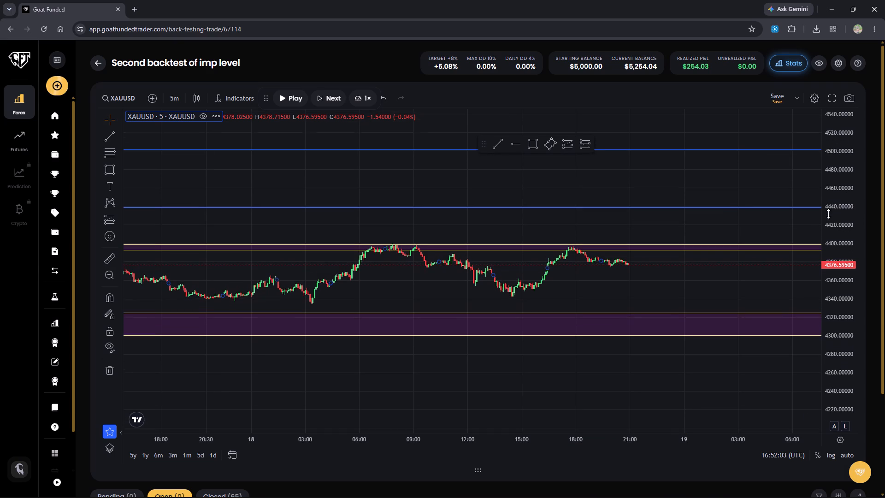
scroll(828, 213, "up", 20)
scroll(828, 213, "up", 16)
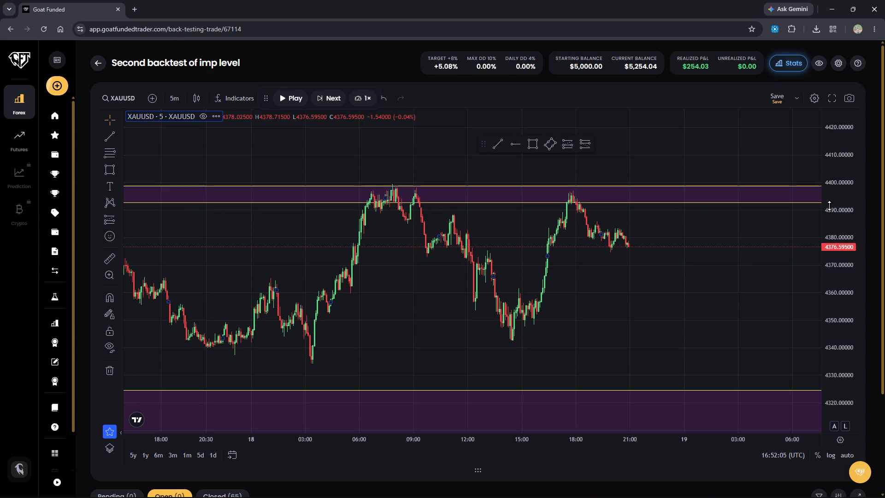
scroll(829, 206, "up", 3)
scroll(619, 248, "up", 2)
left_click_drag(618, 248, 691, 268)
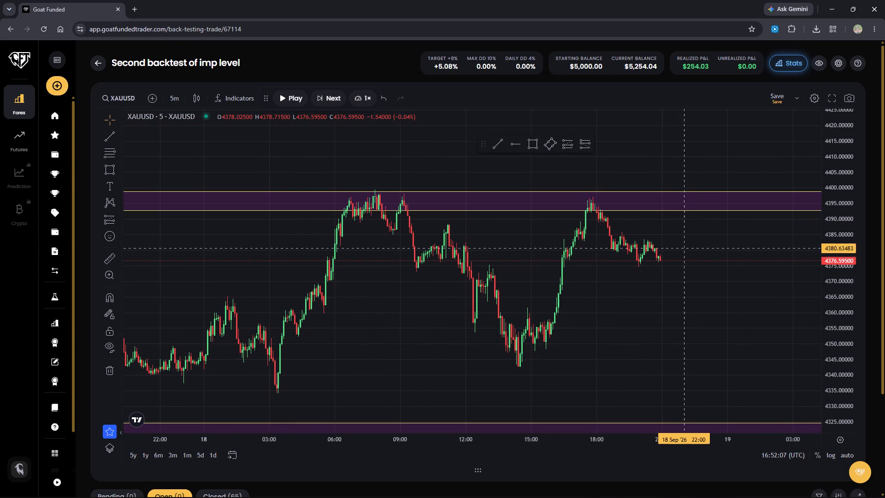
Advance the backtest replay candle by candle on the 5-minute chart to just past the start of 21 September.
left_click(320, 100)
left_click(320, 100)
left_click(320, 100)
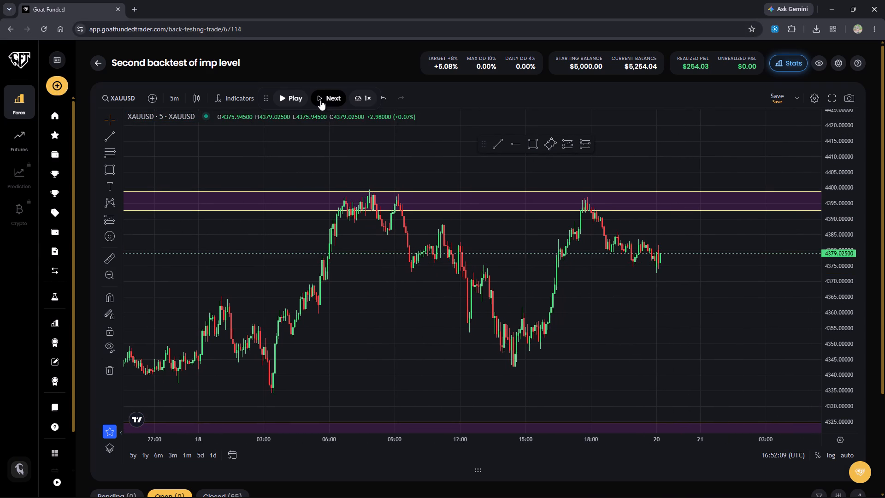
left_click(320, 100)
left_click(320, 100)
triple_click(320, 100)
triple_click(320, 100)
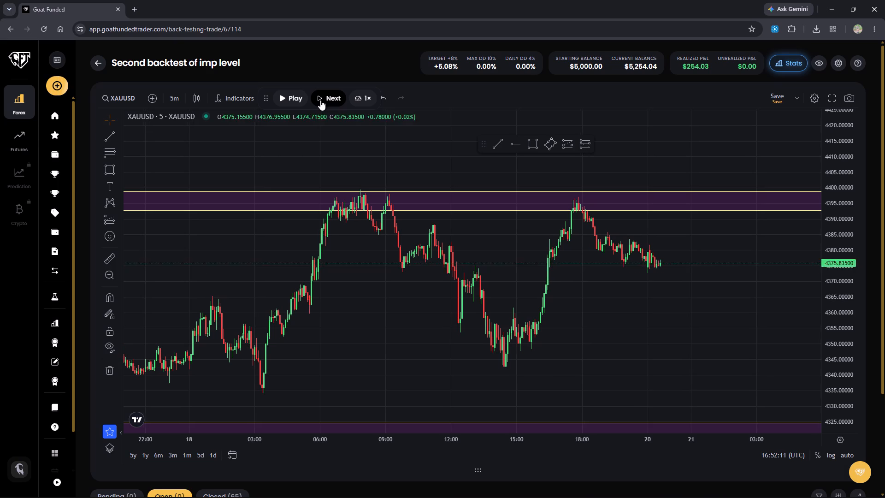
triple_click(320, 100)
triple_click(320, 100)
triple_click(320, 100)
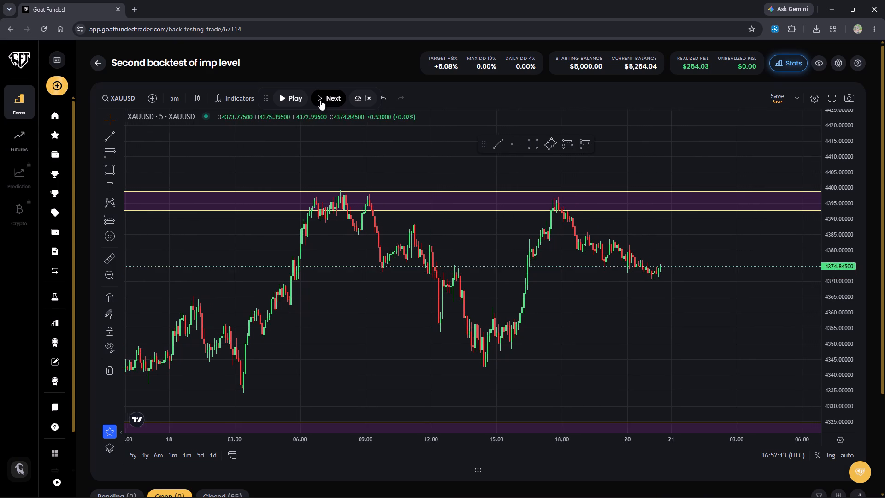
triple_click(320, 100)
triple_click(320, 100)
triple_click(320, 100)
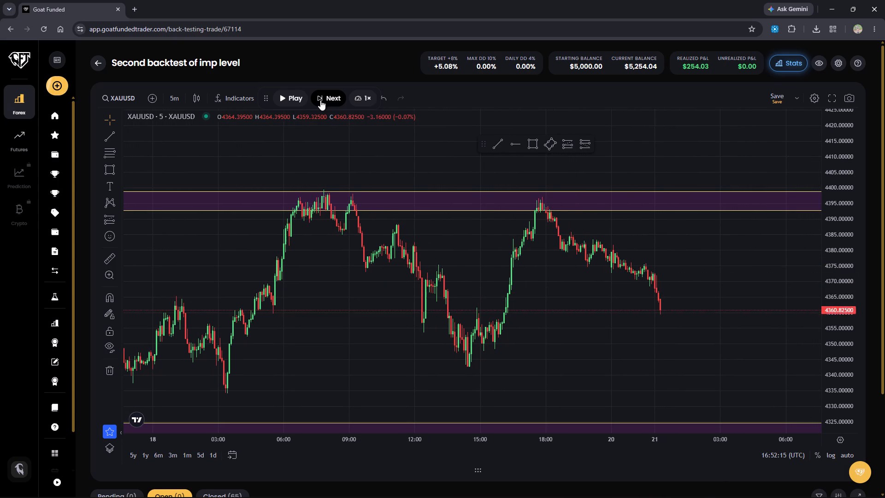
Advance the replay candle by candle to about 01:25 on 21 September, watching price below the 4393–4399 zone.
left_click(320, 100)
left_click(320, 100)
left_click(320, 100)
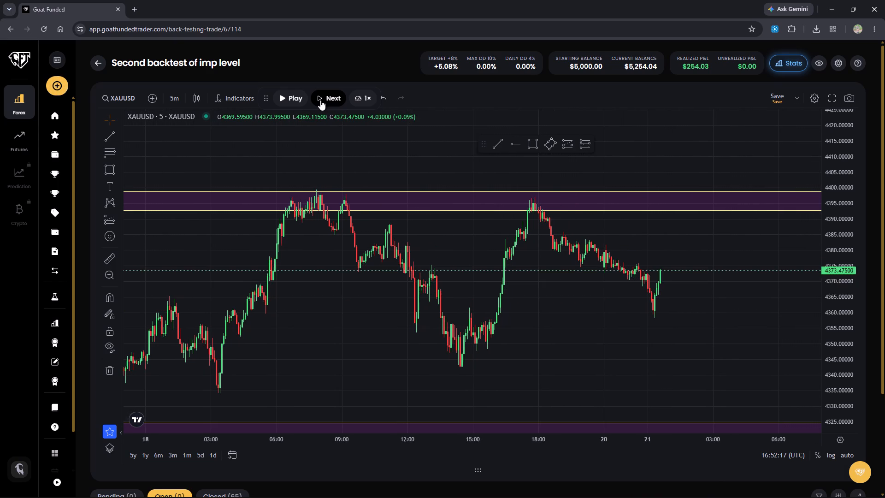
left_click(320, 100)
left_click(320, 100)
left_click(320, 100)
left_click(320, 100)
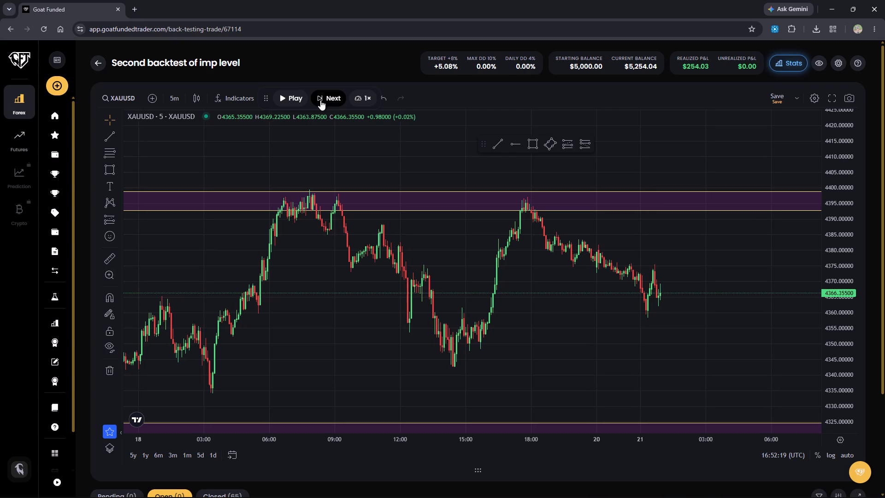
left_click(320, 100)
left_click(320, 100)
left_click(320, 100)
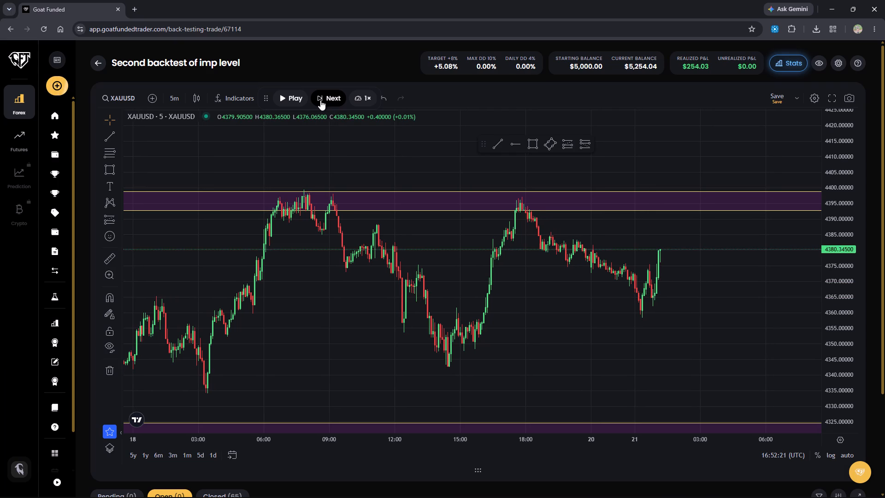
double_click(320, 100)
left_click(320, 100)
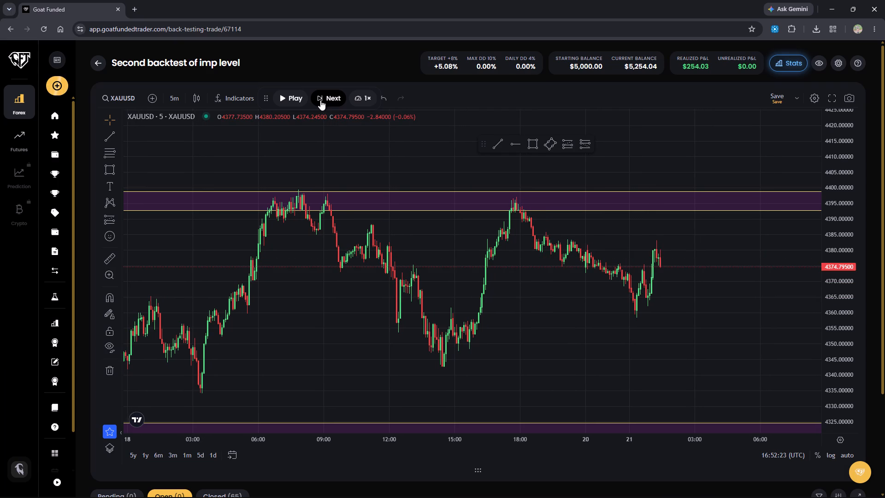
Advance the replay candle by candle to about 03:15 on 21 September and check the latest candles.
left_click(320, 100)
left_click(320, 100)
left_click(320, 100)
left_click(320, 100)
left_click(320, 100)
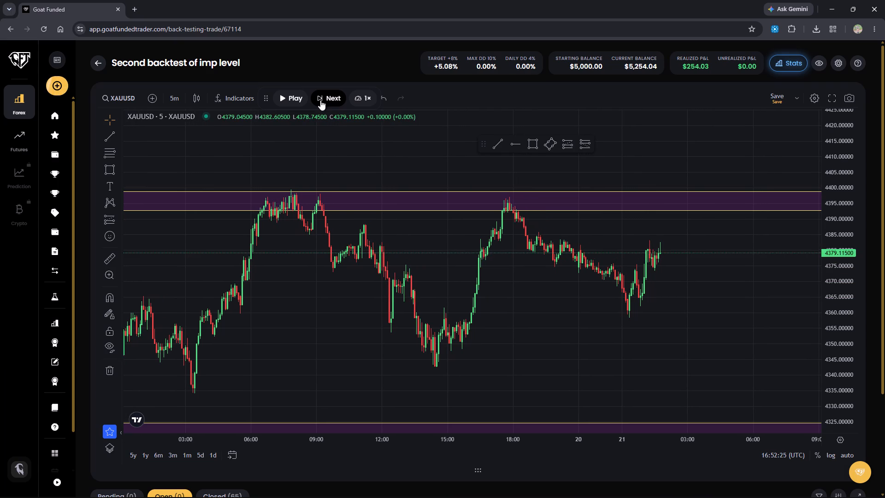
left_click(320, 100)
left_click(320, 100)
double_click(320, 100)
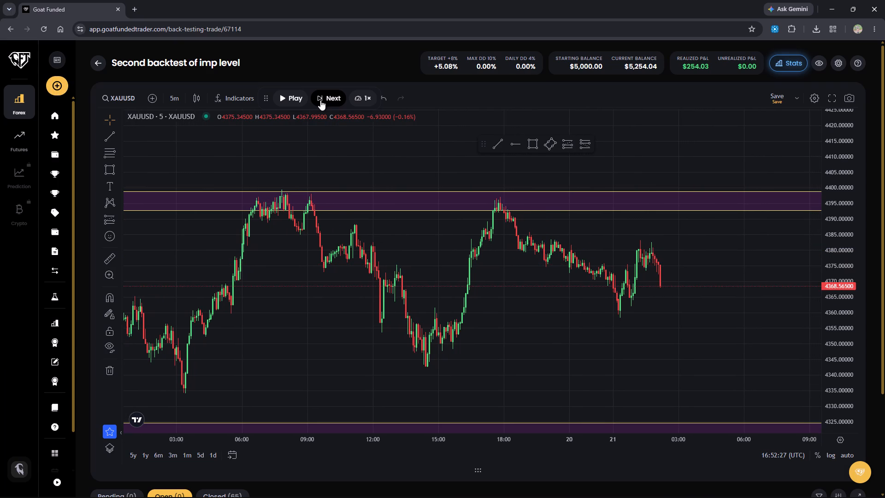
left_click(320, 100)
triple_click(320, 100)
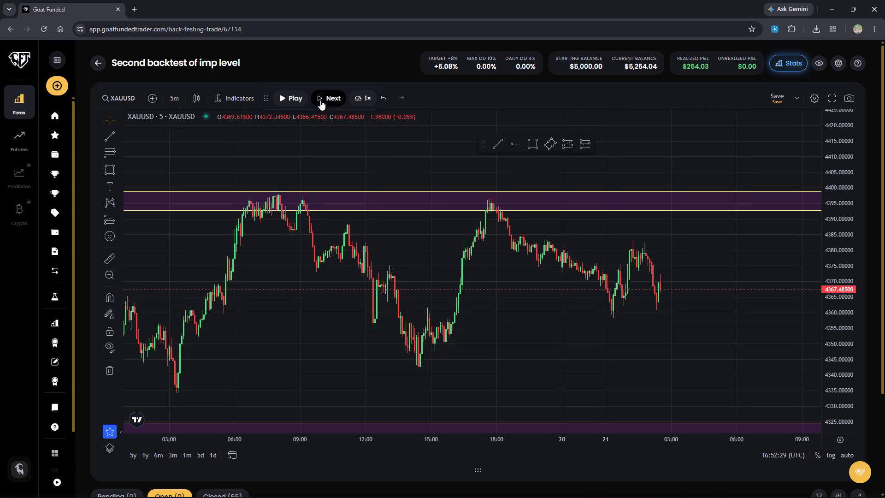
triple_click(320, 100)
double_click(320, 100)
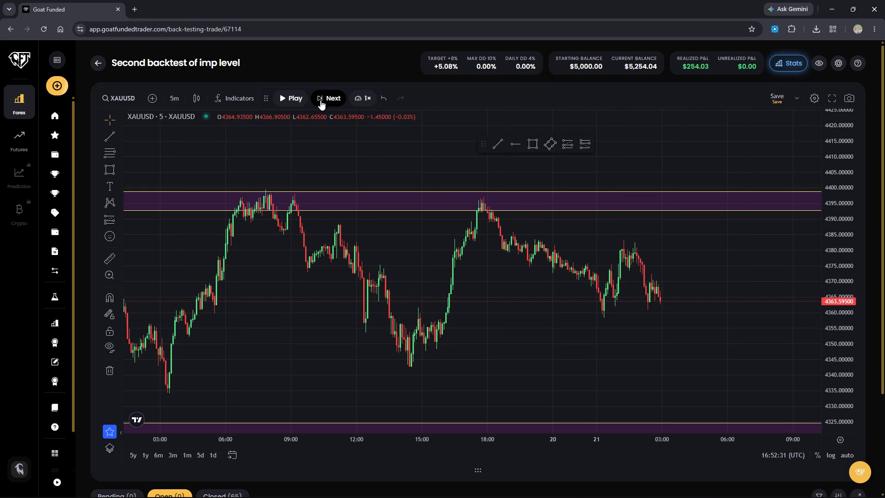
double_click(320, 100)
left_click(320, 100)
left_click(320, 100)
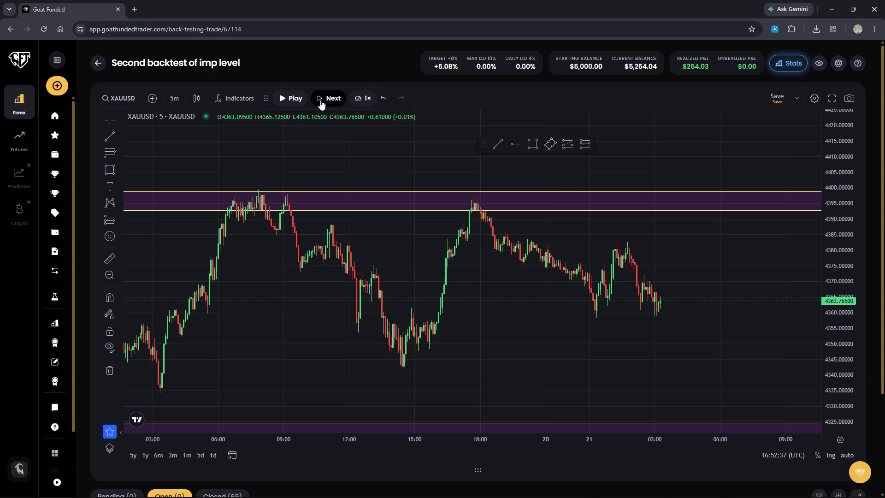
left_click(626, 288)
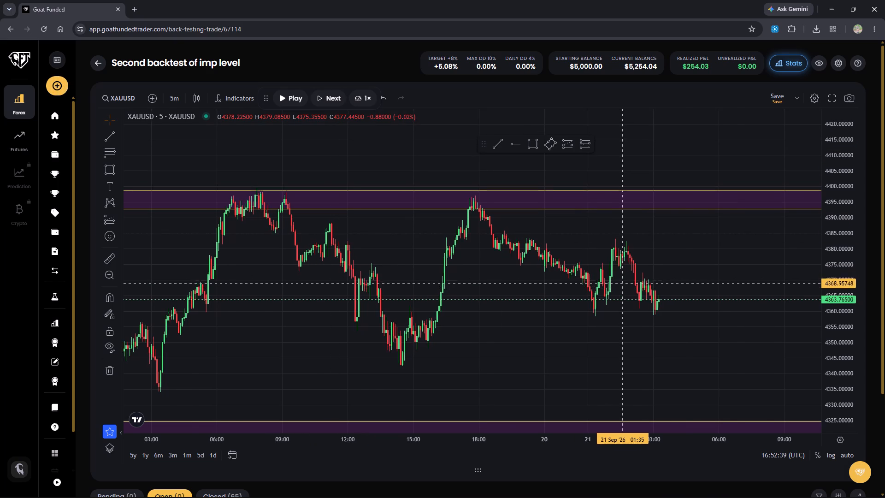
Switch the chart to the 15-minute timeframe and examine 17 to 21 September price action between the two marked zones.
scroll(623, 283, "up", 3)
left_click(172, 91)
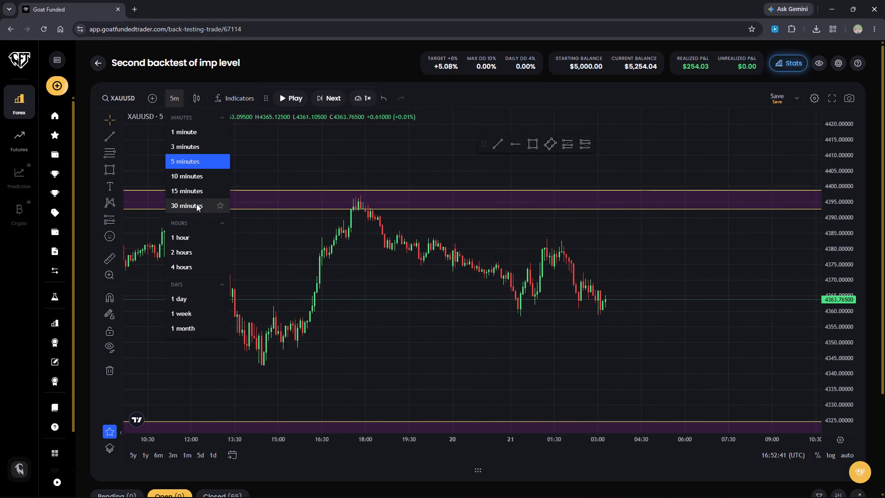
left_click(198, 194)
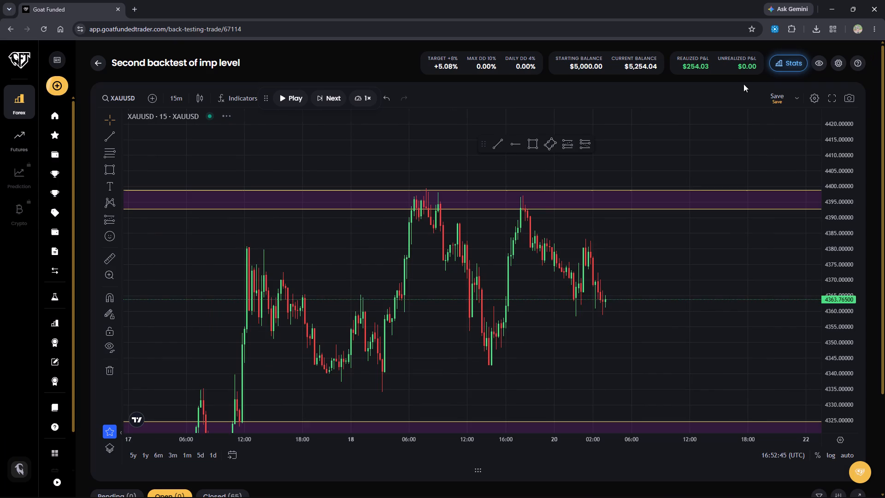
left_click_drag(734, 105, 795, 74)
left_click_drag(714, 141, 739, 101)
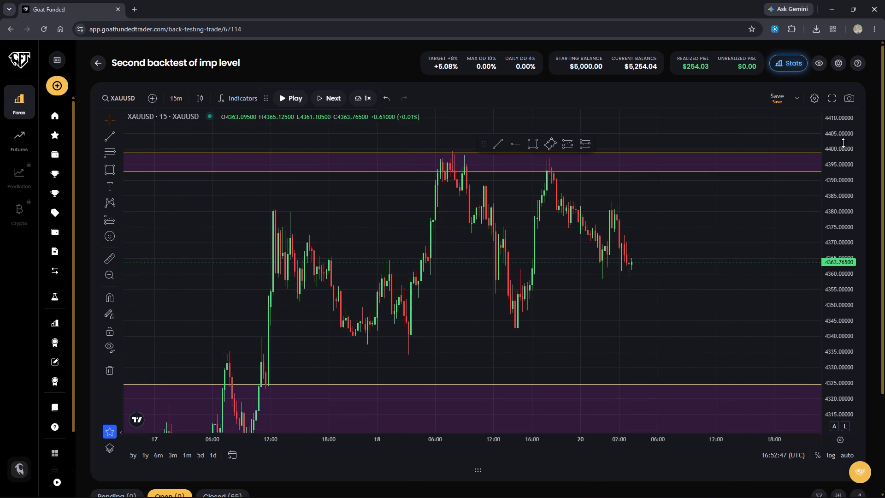
scroll(843, 143, "down", 17)
left_click_drag(692, 178, 708, 154)
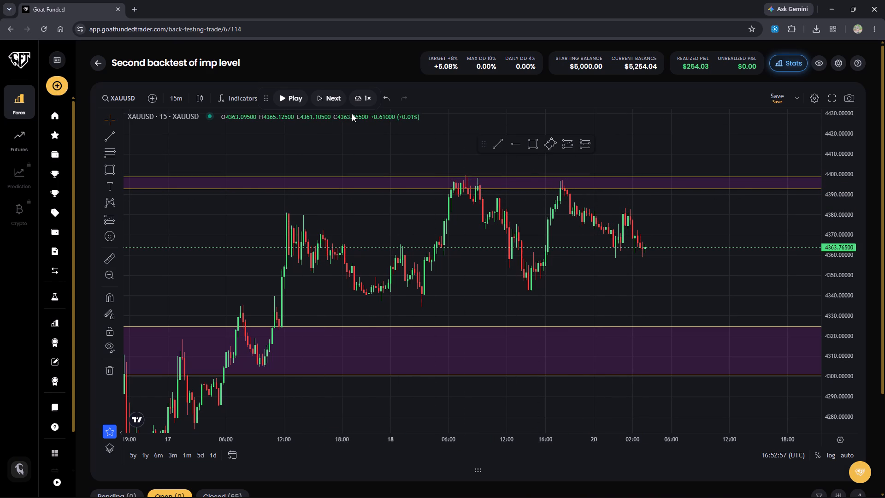
Advance the backtest replay candle by candle on the 15-minute chart to about 05:45 on 21 September.
left_click(339, 105)
left_click(339, 105)
left_click(339, 105)
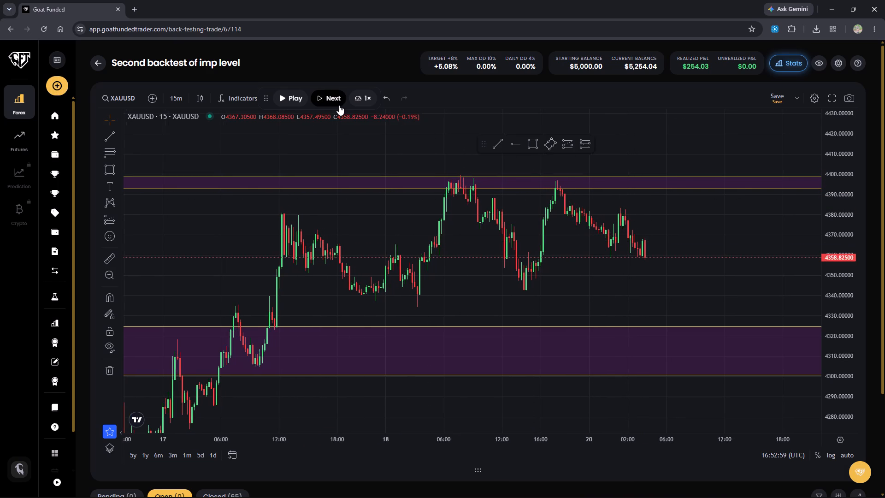
left_click(339, 105)
left_click(339, 105)
left_click(339, 105)
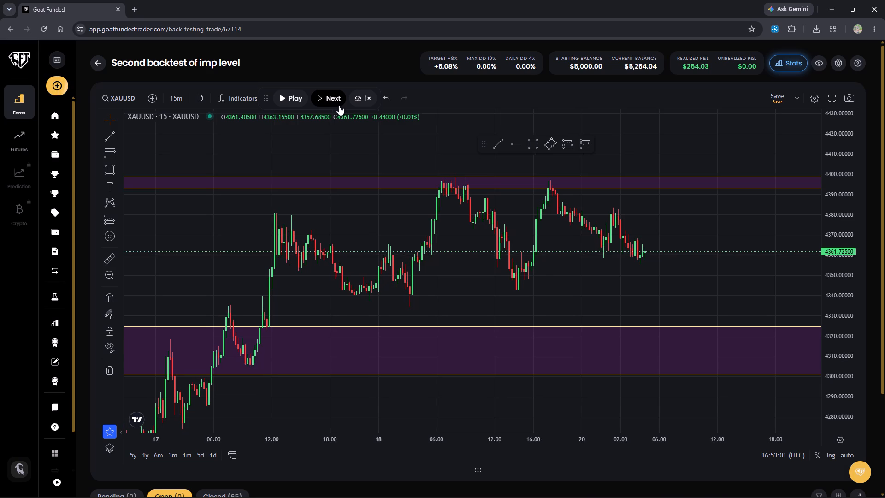
left_click(339, 105)
left_click(339, 105)
triple_click(339, 105)
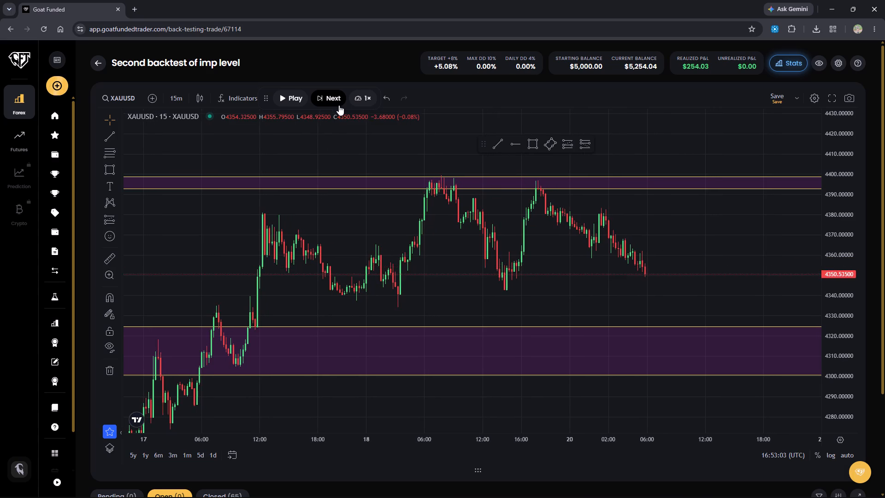
Advance the replay on the 15-minute chart to about 12:45 on 21 September, watching price between the two marked zones.
triple_click(339, 105)
triple_click(339, 105)
triple_click(339, 105)
triple_click(339, 105)
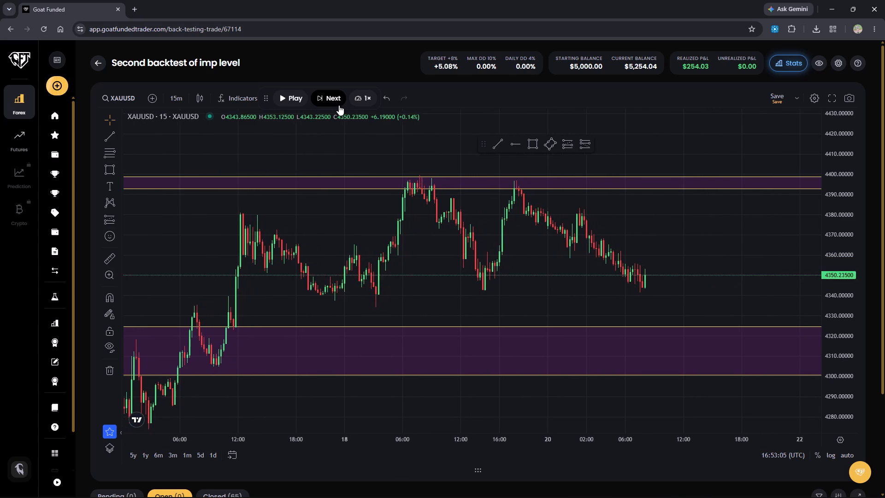
triple_click(339, 105)
triple_click(339, 105)
triple_click(339, 105)
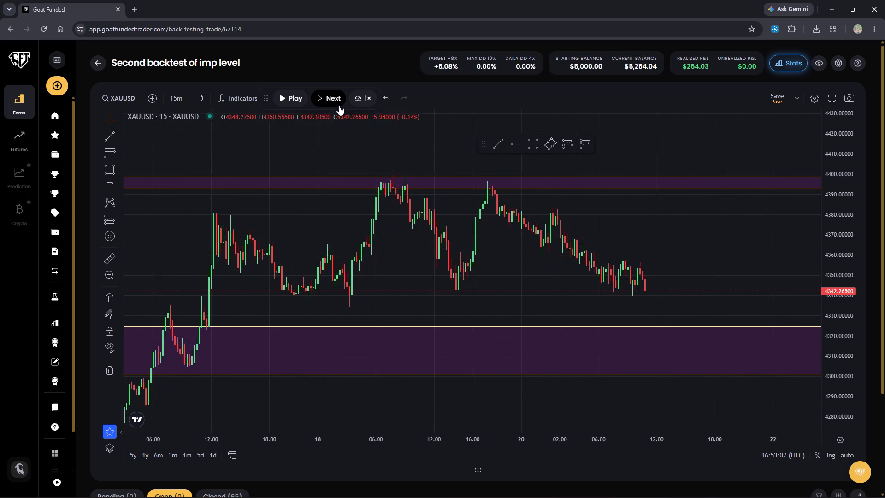
triple_click(339, 105)
triple_click(339, 105)
left_click(339, 105)
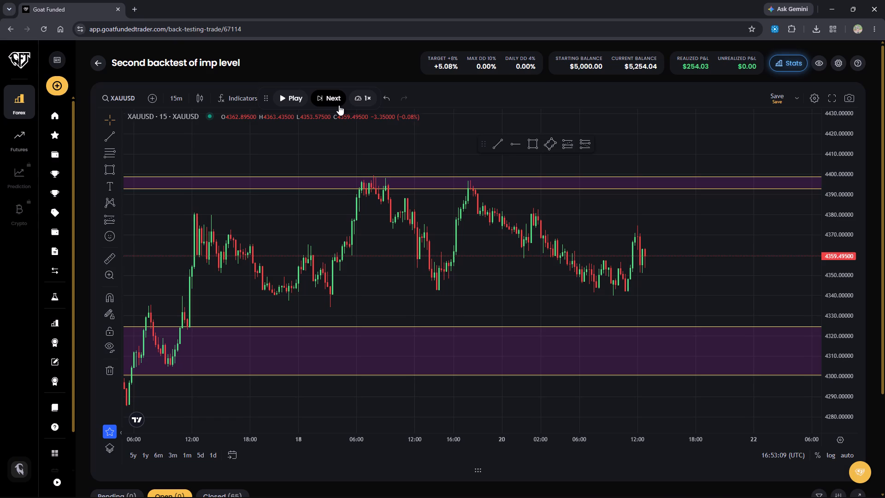
Advance the replay on the 15-minute chart to about 18:15 on 21 September, watching how price behaves near the 4300–4325 zone.
triple_click(339, 105)
triple_click(339, 105)
left_click(339, 105)
triple_click(339, 105)
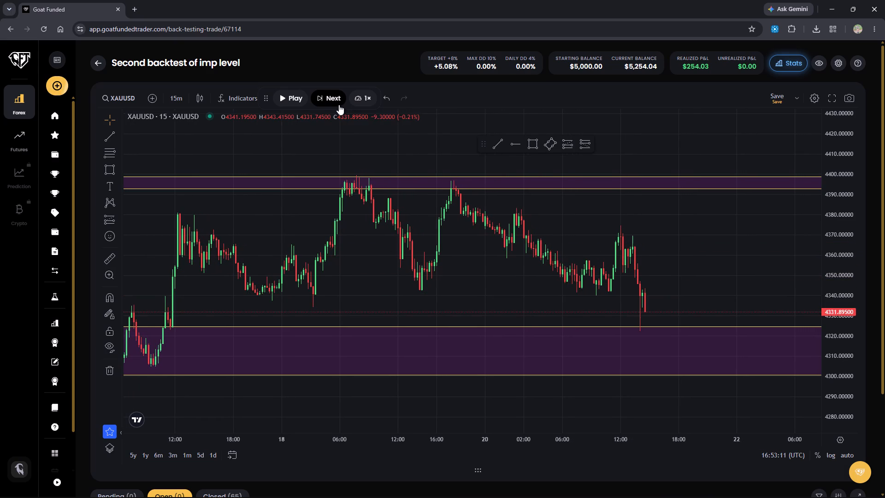
left_click(339, 105)
triple_click(339, 105)
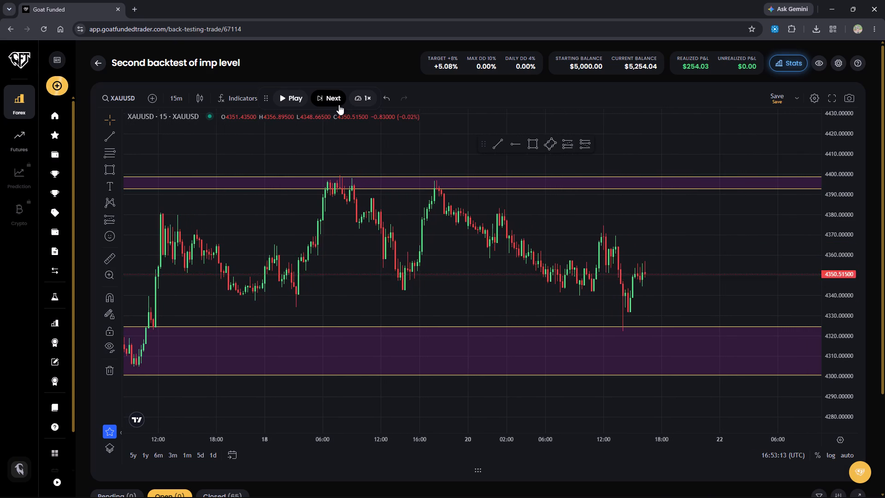
triple_click(339, 105)
triple_click(339, 105)
double_click(339, 105)
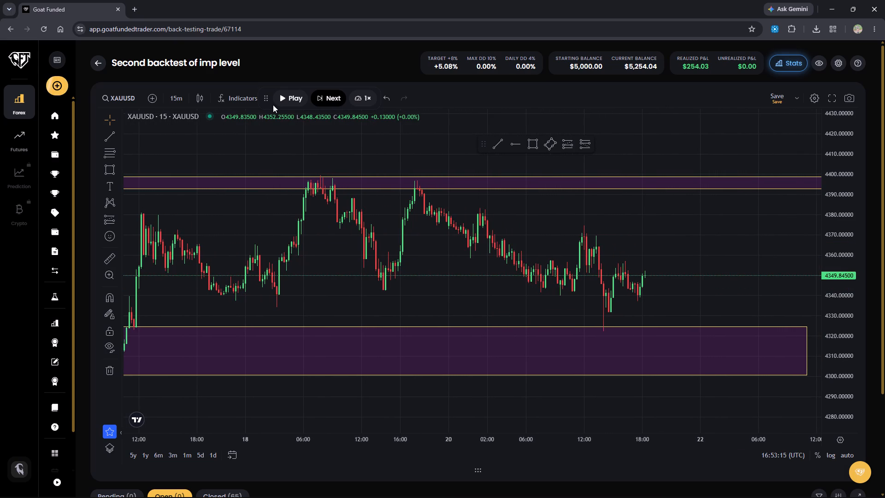
Return the chart to the 5-minute timeframe and advance the replay to about 20:30 on 21 September.
left_click(169, 102)
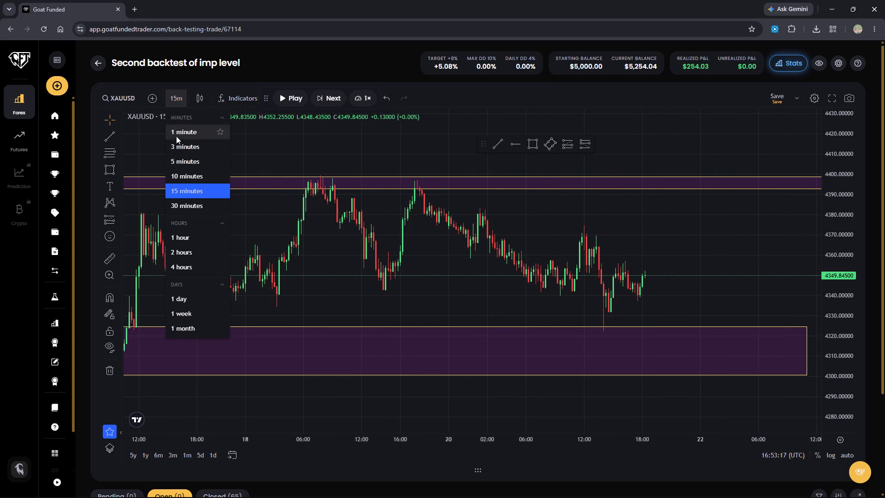
left_click(177, 159)
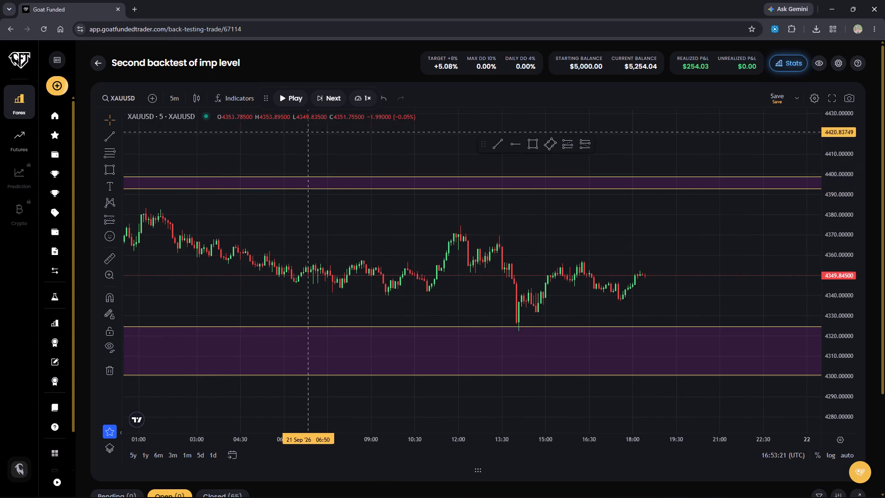
triple_click(334, 104)
triple_click(334, 104)
triple_click(334, 104)
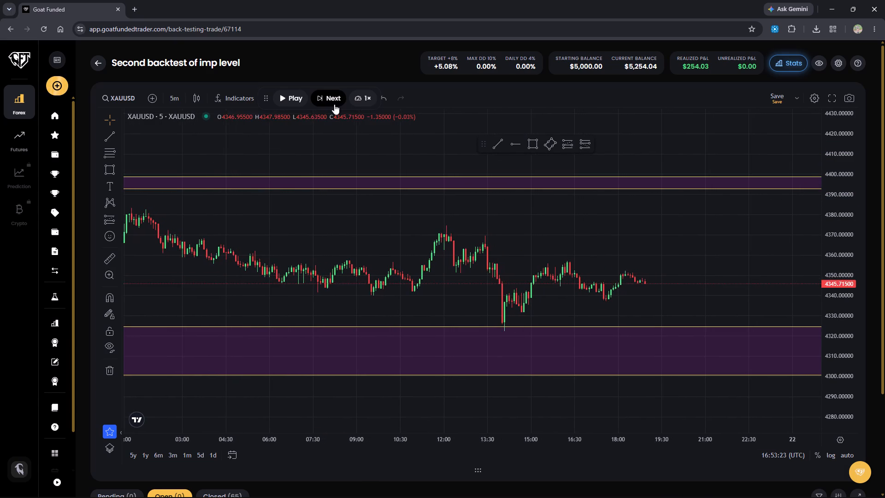
triple_click(334, 104)
triple_click(334, 104)
triple_click(334, 104)
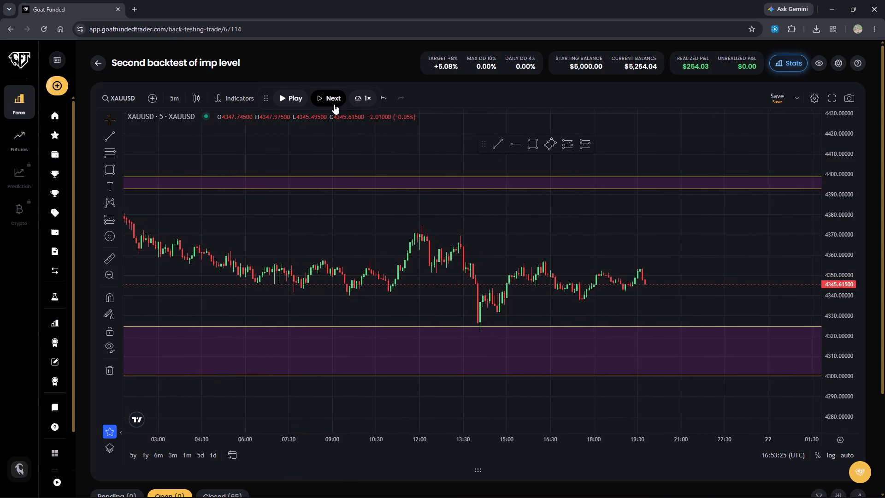
triple_click(334, 104)
triple_click(334, 104)
double_click(334, 104)
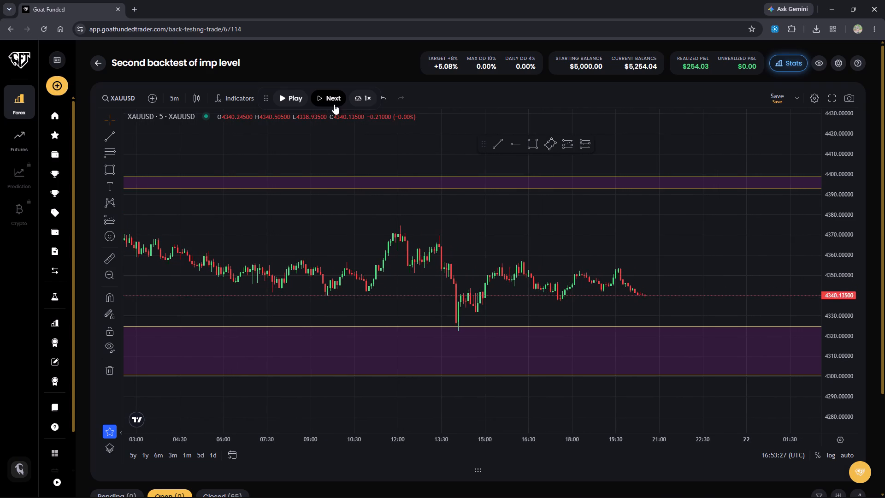
Advance the replay on the 5-minute chart to about 23:45 on 21 September, following price between the two zones.
left_click(334, 104)
left_click(334, 104)
left_click(334, 104)
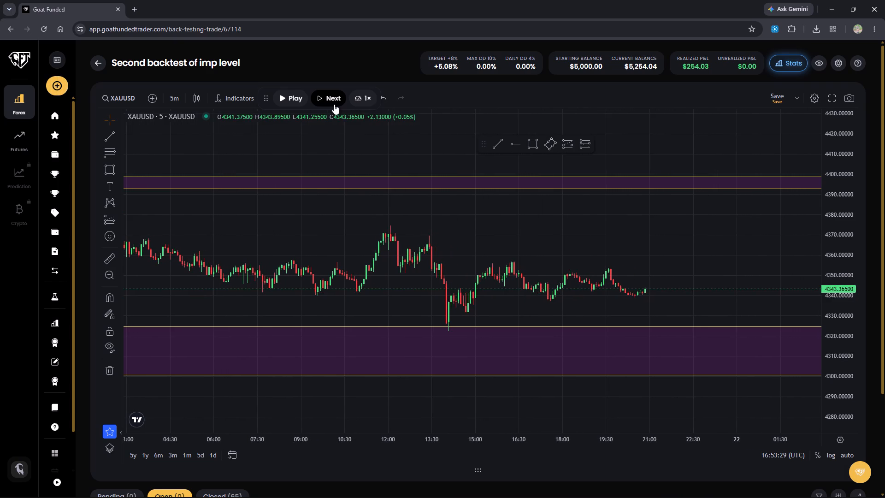
left_click(334, 104)
double_click(334, 104)
triple_click(334, 104)
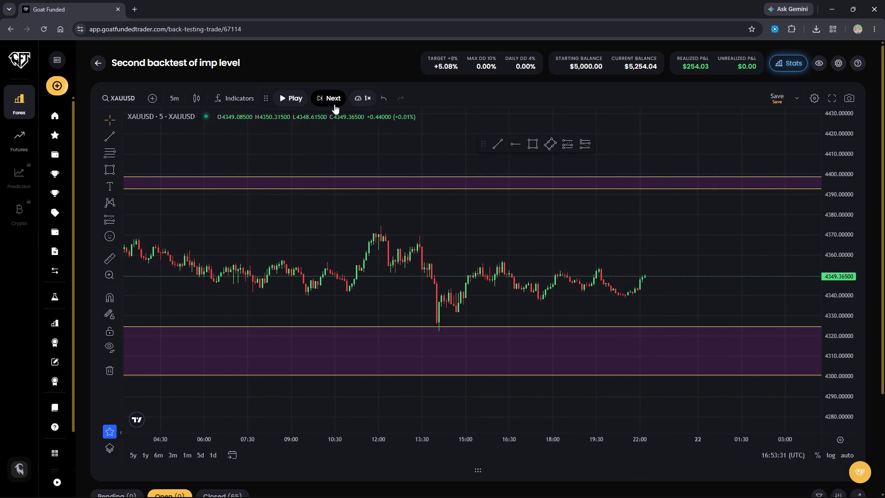
triple_click(334, 104)
triple_click(334, 104)
triple_click(334, 104)
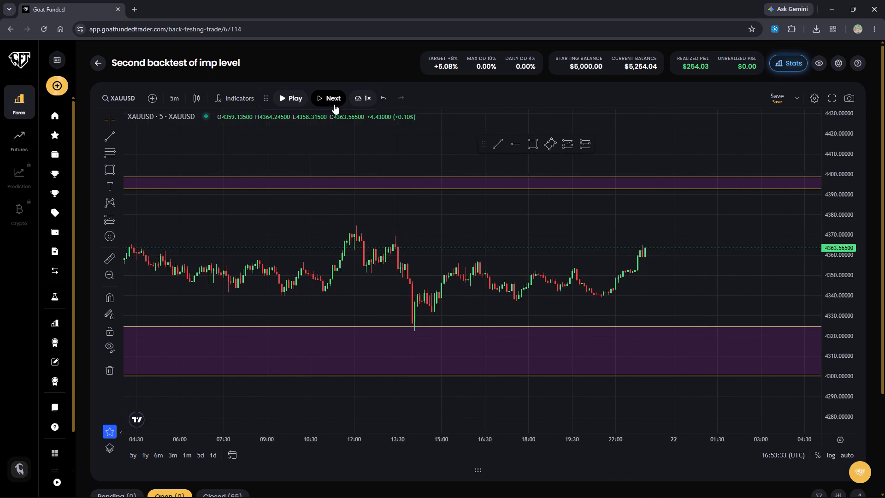
triple_click(334, 104)
triple_click(334, 104)
left_click(334, 104)
triple_click(334, 104)
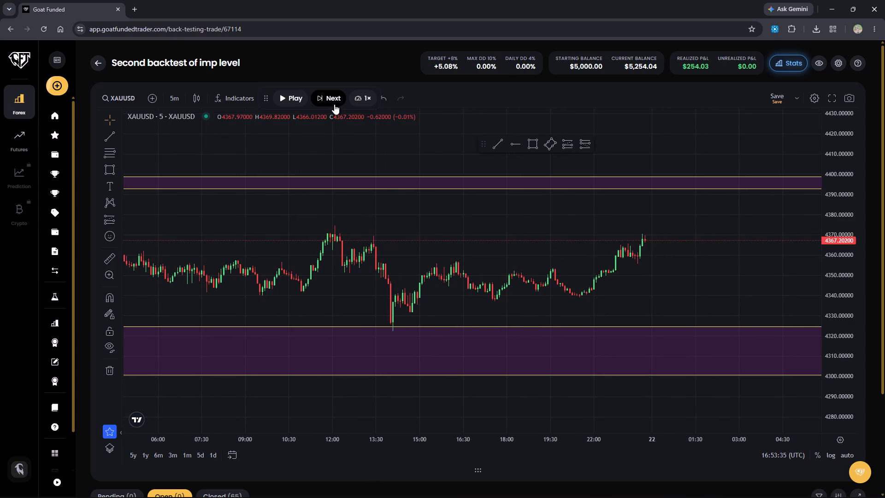
Advance the replay on the 5-minute chart past midnight to about 01:50 on 22 September.
triple_click(334, 104)
triple_click(334, 104)
triple_click(334, 104)
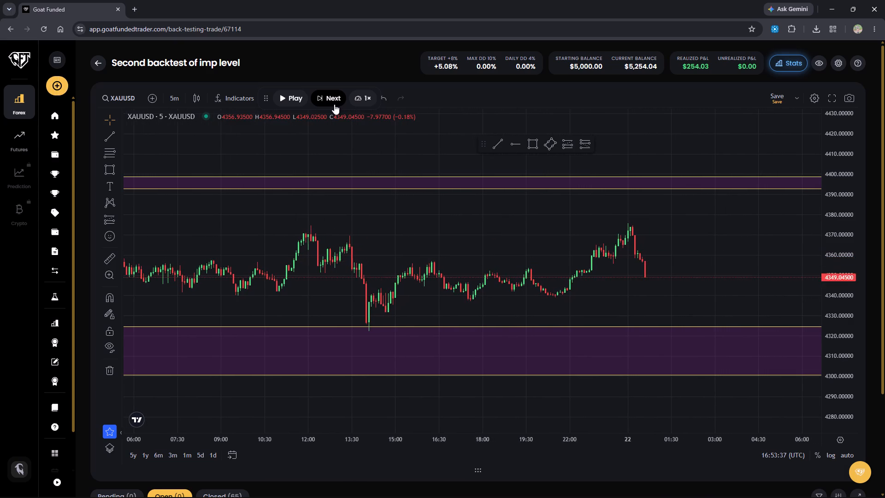
left_click(334, 104)
left_click(334, 104)
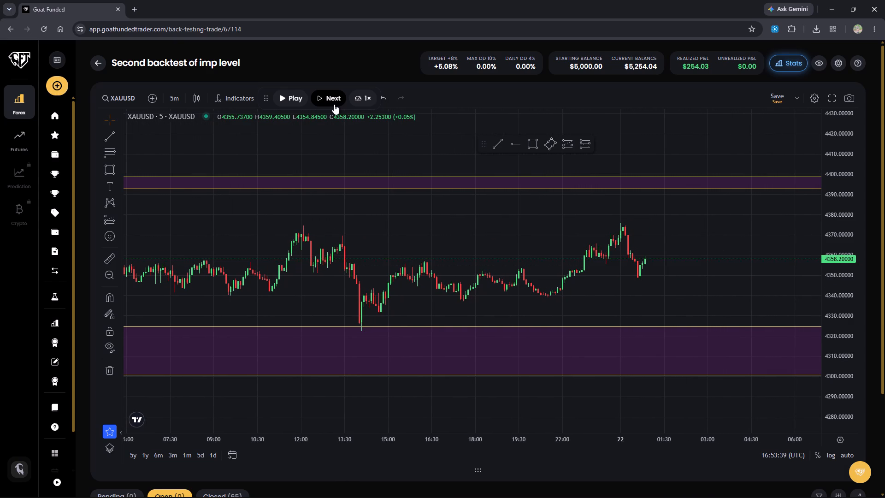
left_click(334, 104)
left_click(334, 104)
left_click(334, 104)
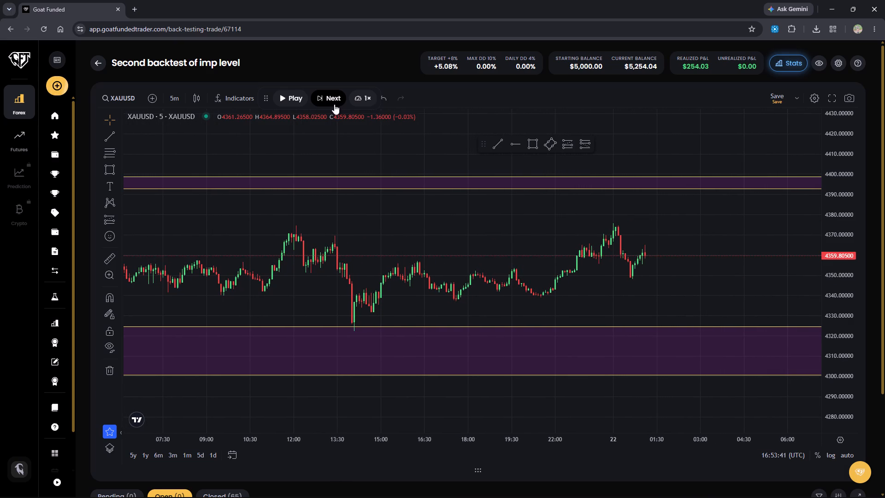
left_click(334, 104)
left_click(334, 104)
left_click(334, 104)
triple_click(334, 104)
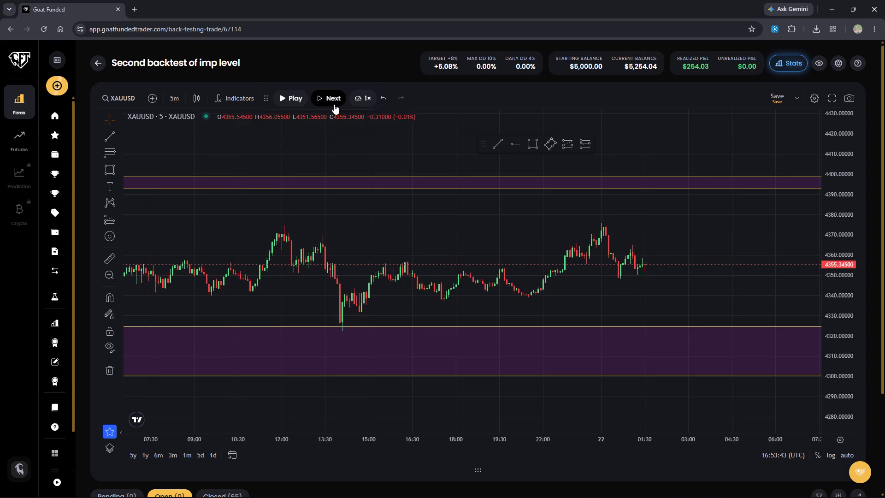
triple_click(334, 104)
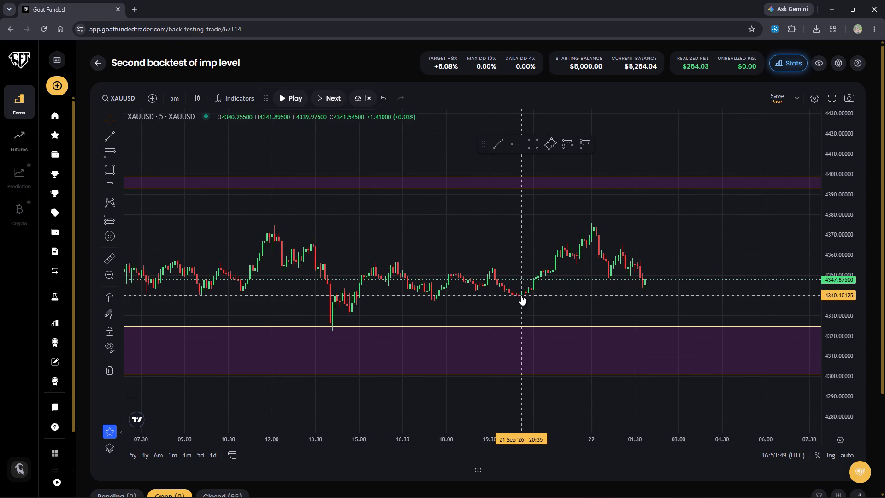
Advance the replay candle by candle to about 02:45 on 22 September, watching price above the 4300–4325 zone.
left_click(317, 93)
left_click(317, 93)
left_click(317, 93)
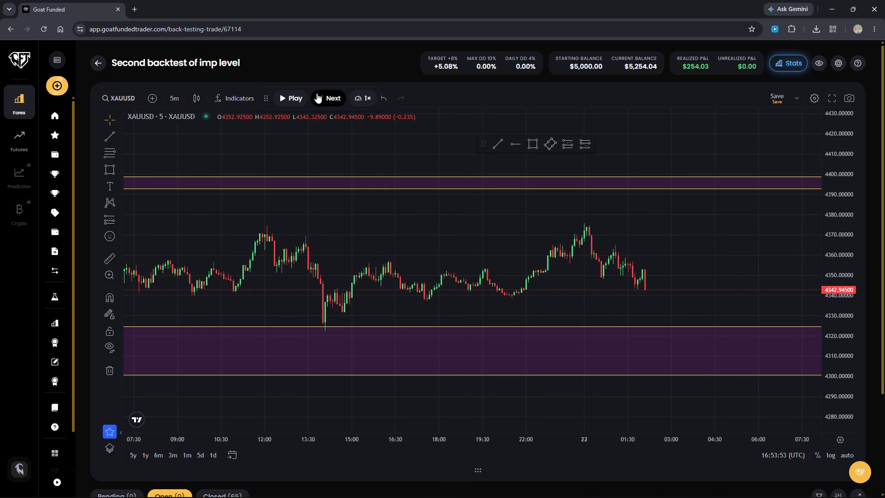
left_click(317, 93)
left_click(317, 93)
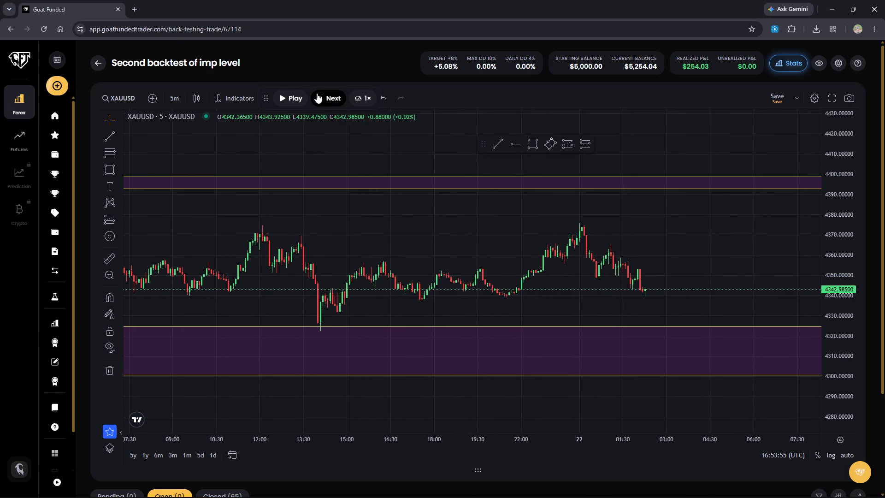
left_click(317, 93)
left_click(317, 93)
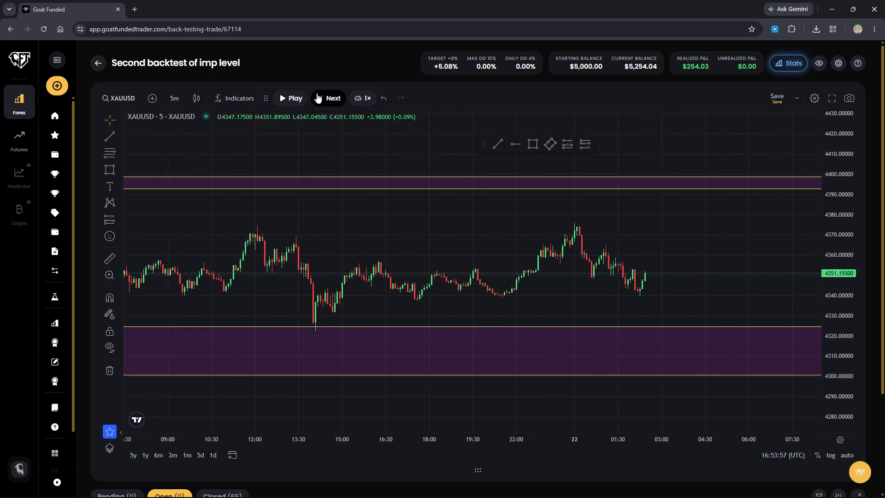
left_click(317, 93)
left_click(317, 93)
left_click(317, 93)
left_click(317, 93)
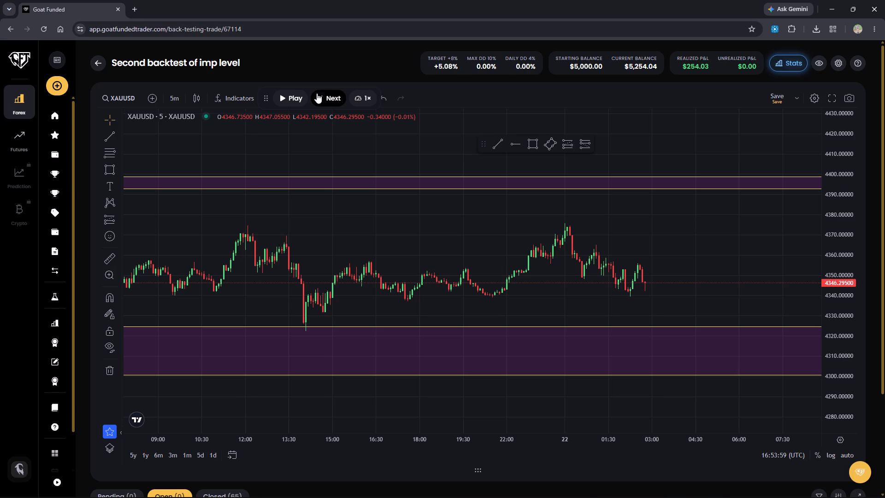
Advance the replay candle by candle to about 03:30 on 22 September and check the latest candles against both zones.
left_click(317, 93)
left_click(317, 93)
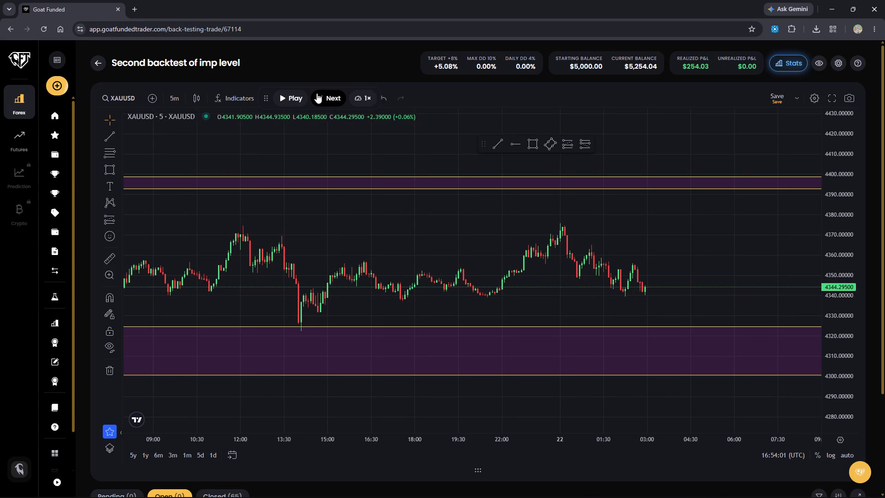
left_click(317, 93)
left_click(317, 93)
left_click(317, 93)
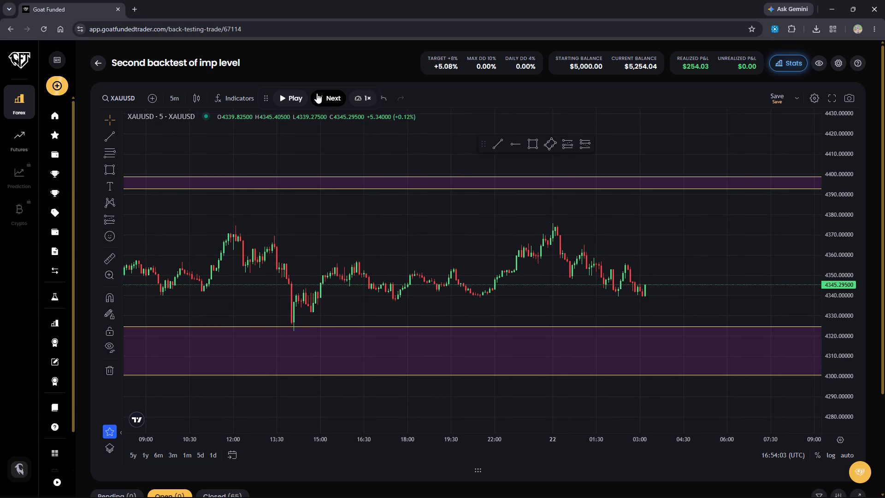
left_click(317, 93)
left_click(317, 93)
left_click(317, 93)
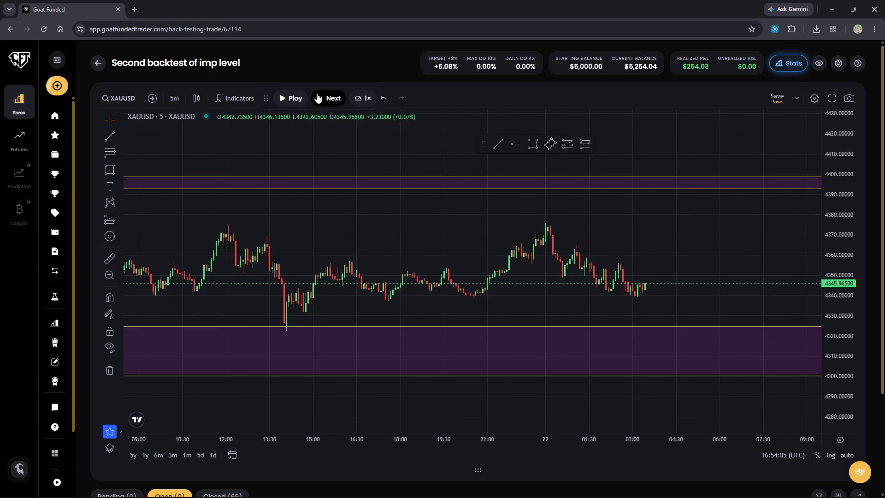
left_click(317, 93)
left_click_drag(661, 311, 661, 306)
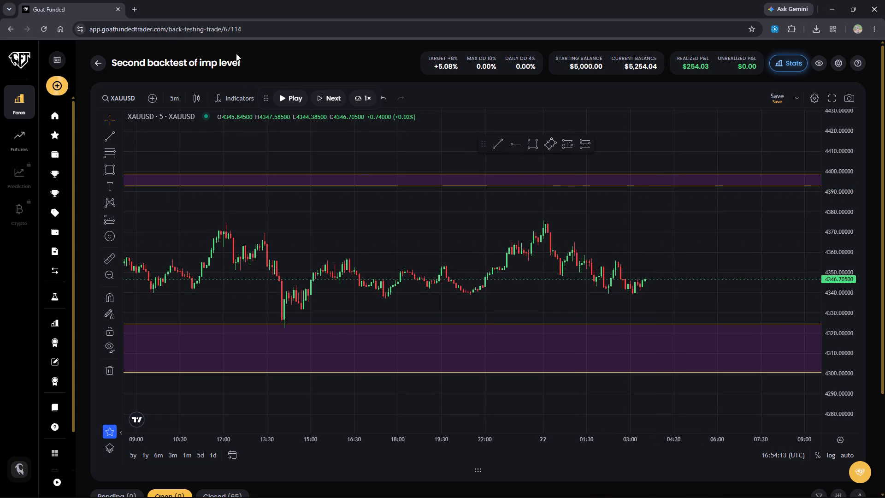
Move the floating replay controls clear of the order command and open a new XAUUSD order.
left_click_drag(269, 100, 437, 101)
left_click(321, 101)
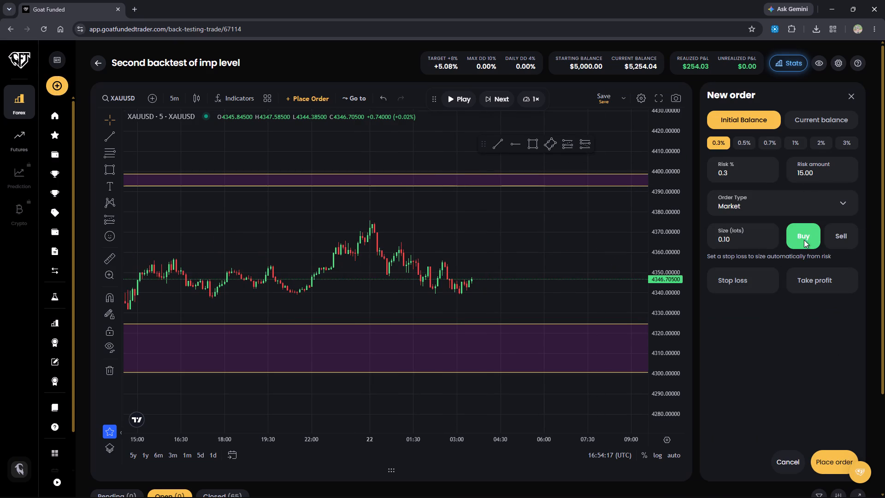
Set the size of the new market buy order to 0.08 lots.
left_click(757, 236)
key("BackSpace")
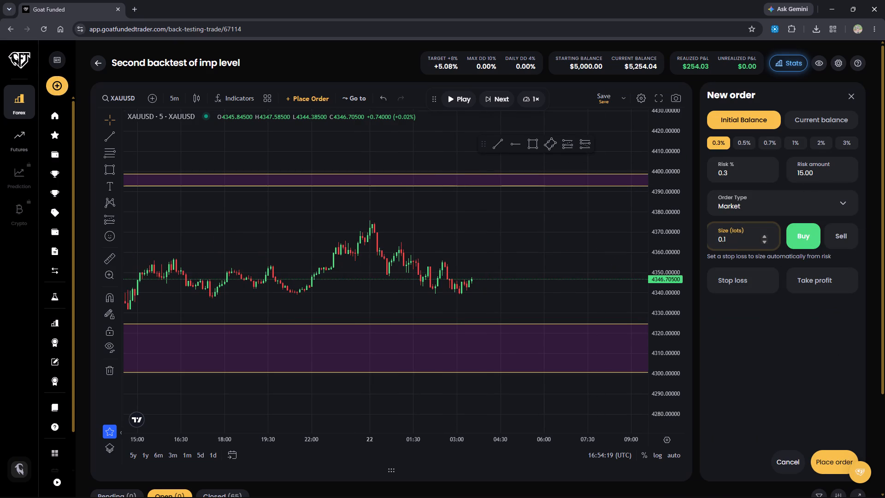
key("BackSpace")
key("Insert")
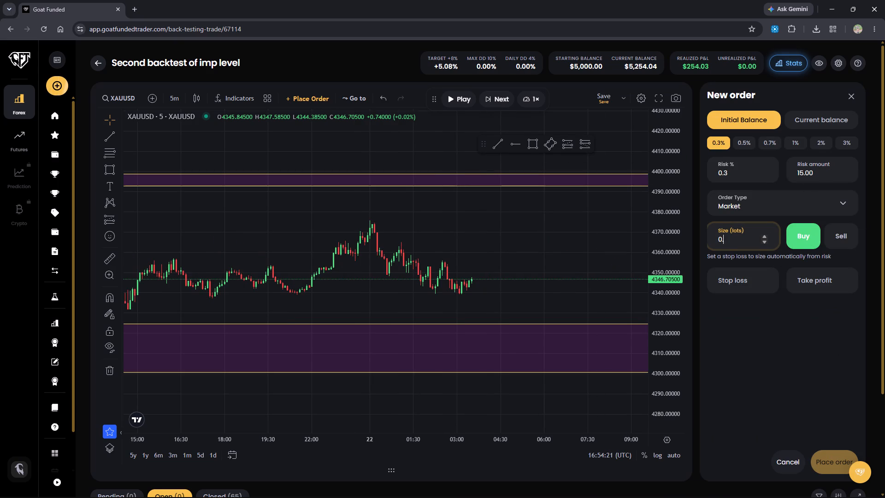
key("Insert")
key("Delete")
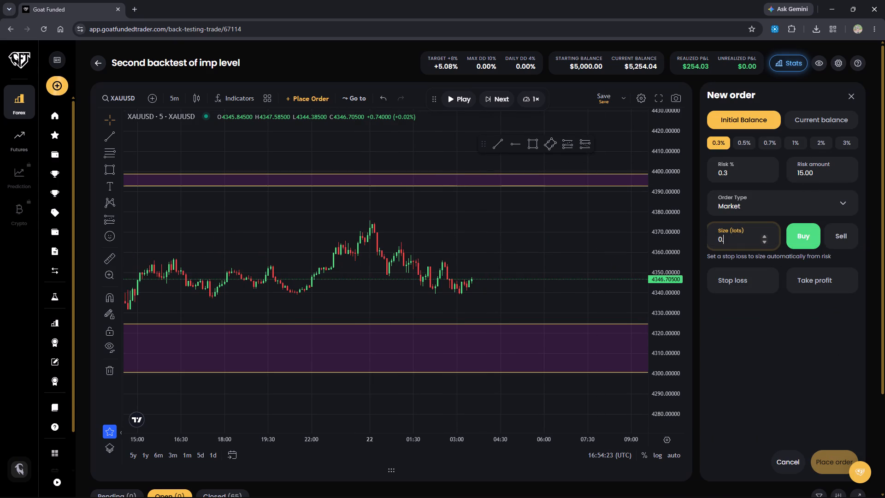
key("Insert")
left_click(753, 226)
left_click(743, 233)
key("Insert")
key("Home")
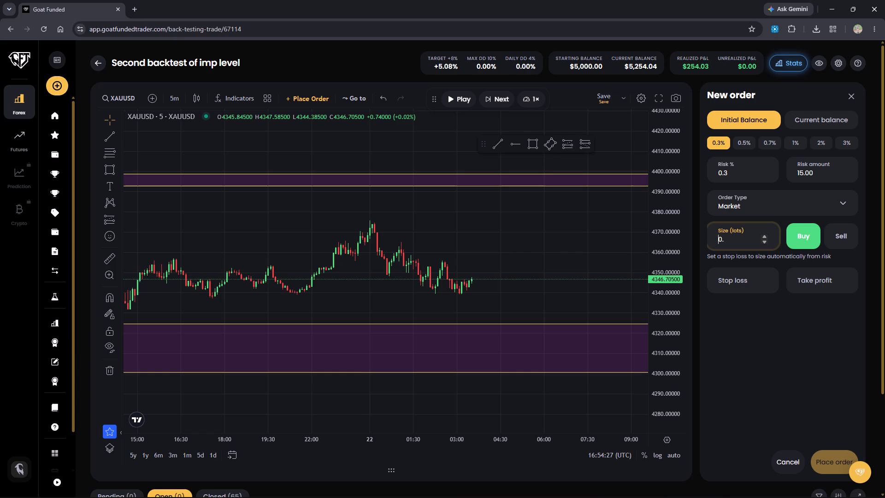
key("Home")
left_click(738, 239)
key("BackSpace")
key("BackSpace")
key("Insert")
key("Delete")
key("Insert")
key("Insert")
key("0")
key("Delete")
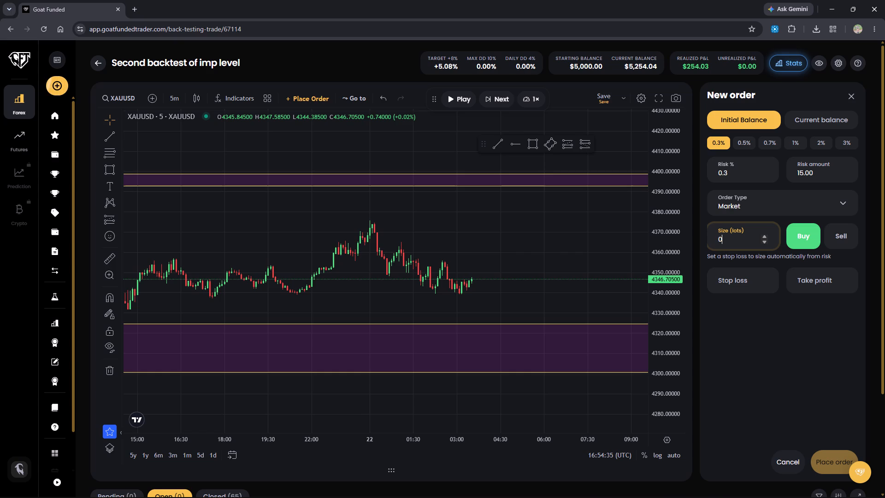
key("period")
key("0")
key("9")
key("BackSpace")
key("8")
Check the level below the recent lows on the chart and set the buy order's stop loss to 4338.5.
left_click(745, 278)
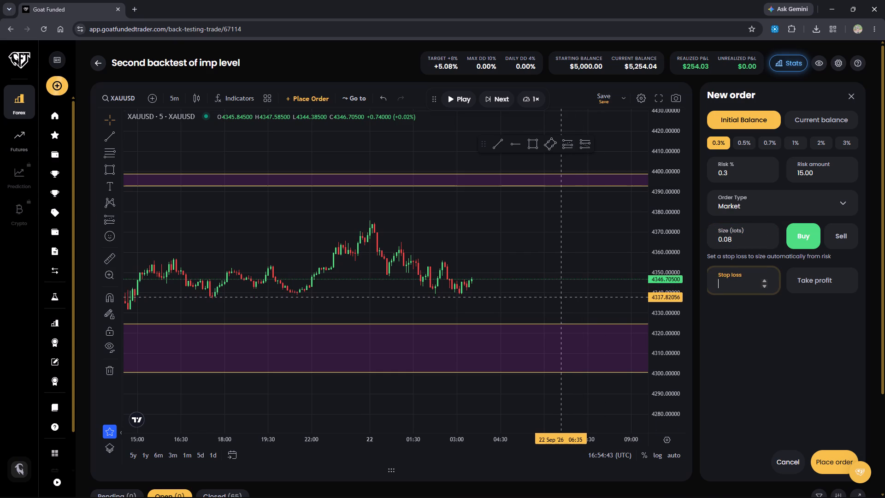
left_click_drag(554, 301, 633, 297)
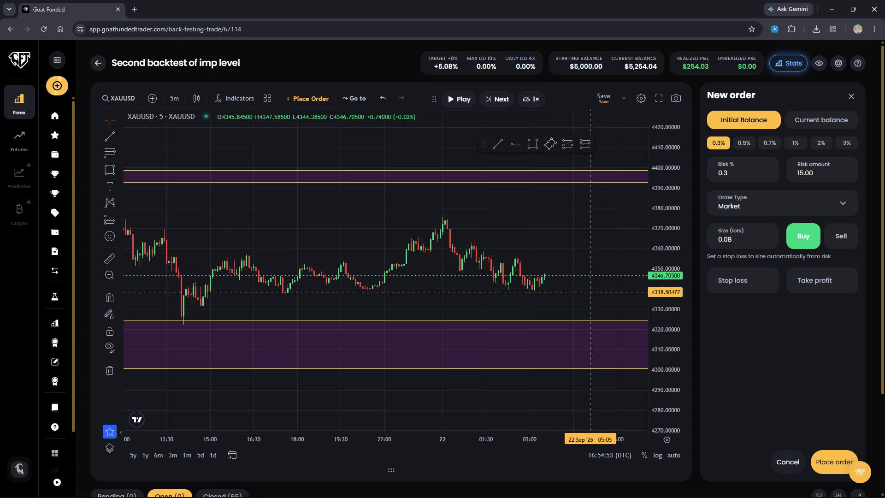
left_click(751, 291)
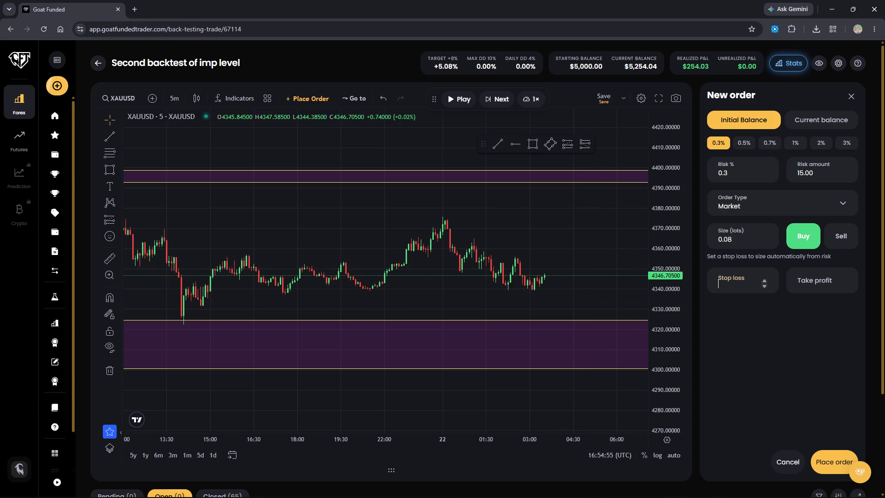
key("Left")
key("Page_Down")
key("Page_Down")
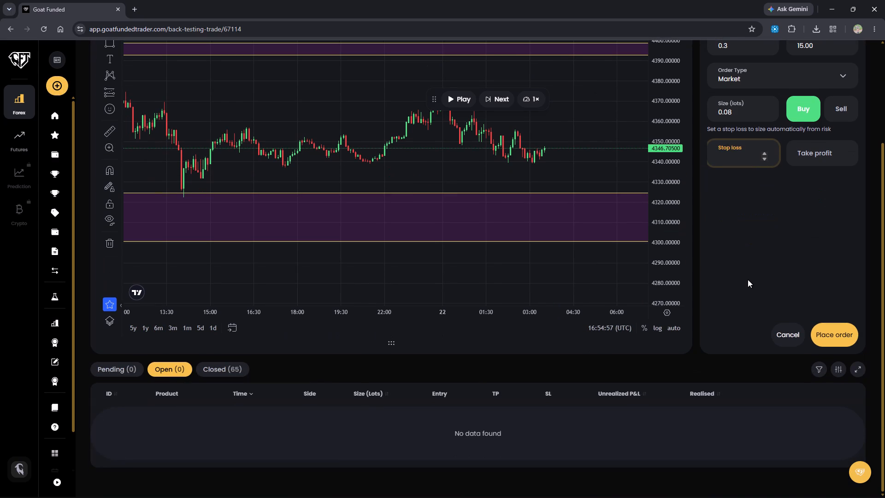
key("Up")
scroll(783, 258, "up", 2)
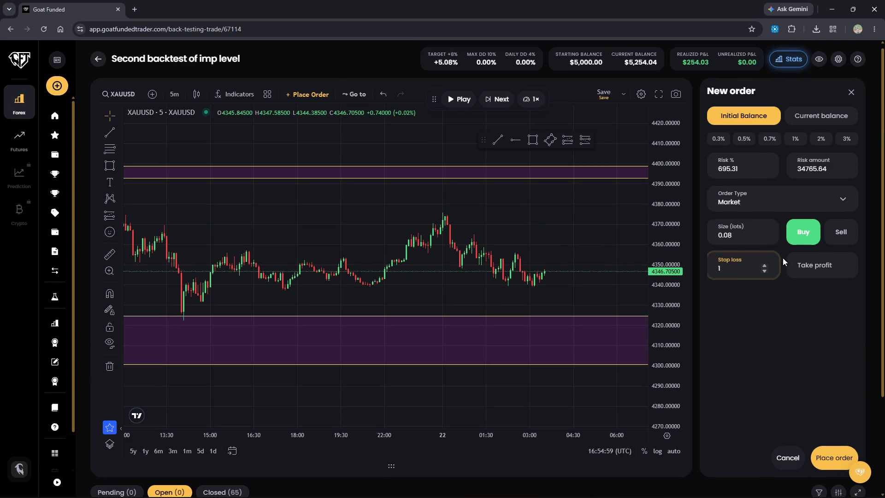
key("BackSpace")
key("4")
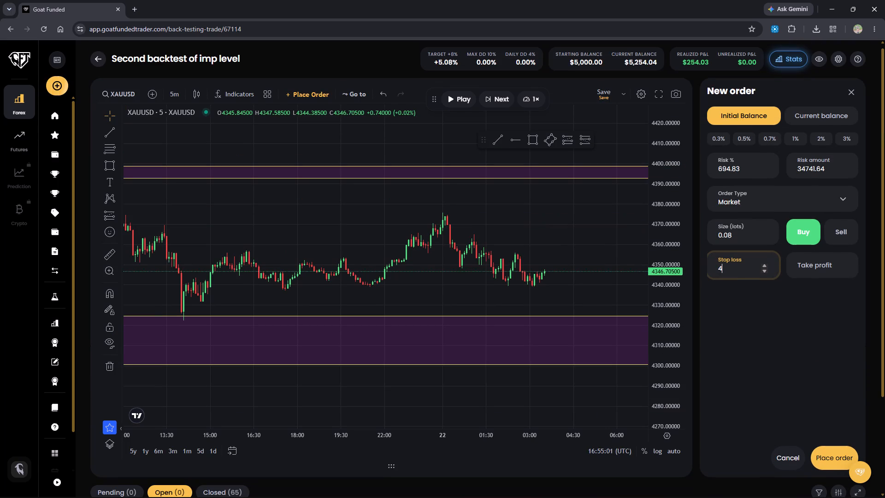
type("33")
key("8")
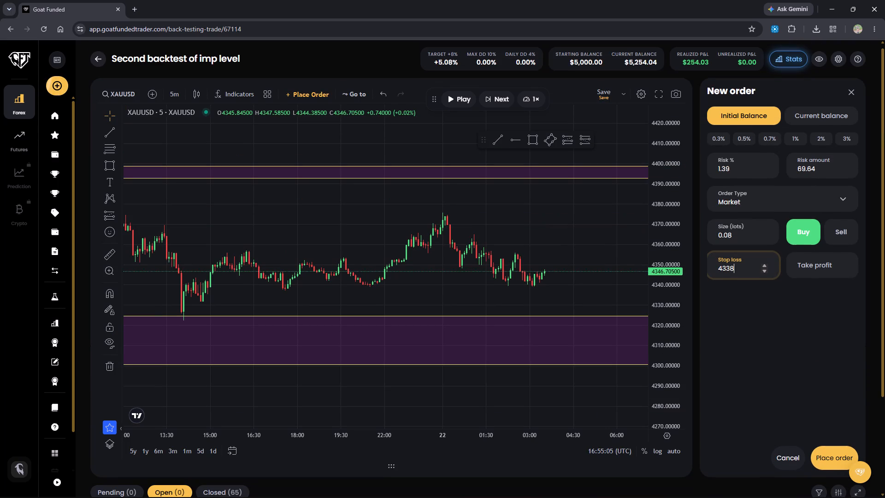
key("period")
key("6")
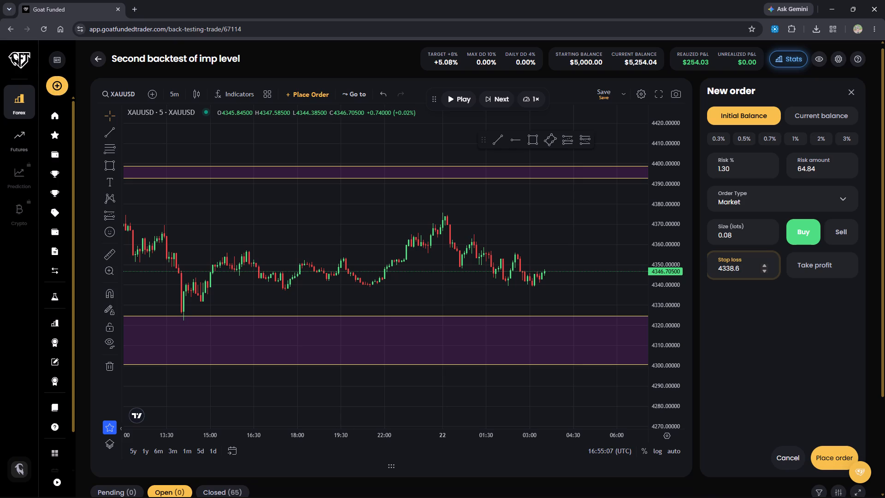
key("BackSpace")
key("5")
Reduce the risk of the buy order by setting its size to 0.03 lots.
left_click(759, 239)
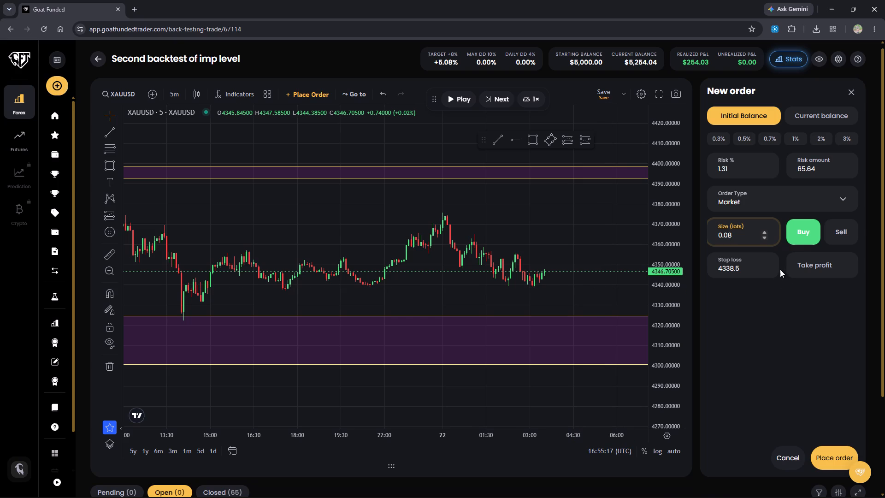
key("BackSpace")
key("4")
key("BackSpace")
key("3")
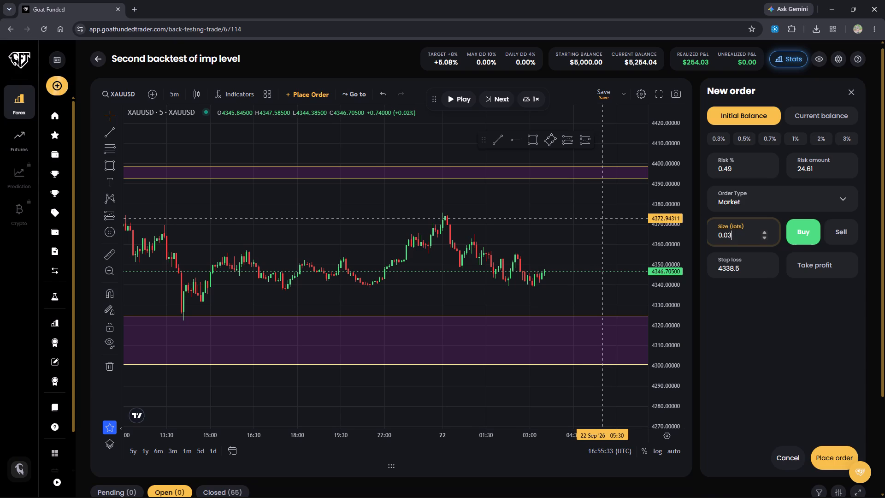
Set the take profit to 4373 and place the XAUUSD market buy order.
left_click(834, 262)
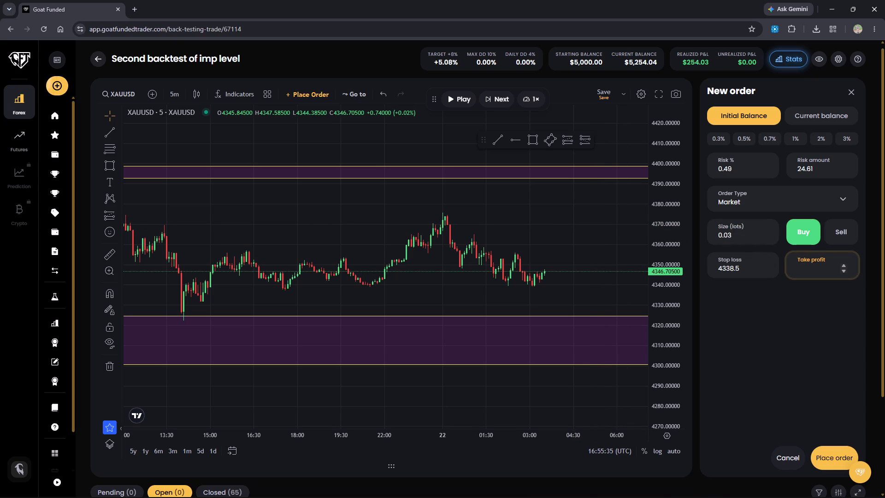
type("4372")
key("BackSpace")
key("3")
left_click(823, 452)
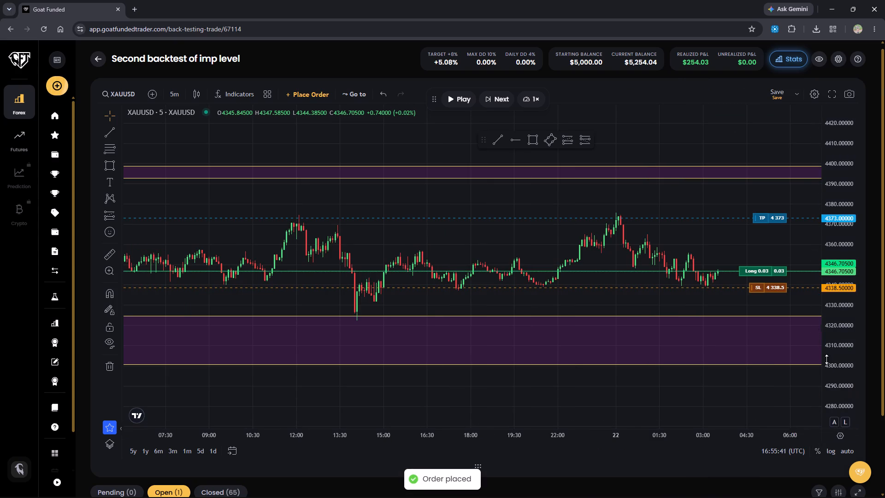
Advance the replay candle by candle to about 04:00 on 22 September, following the open long against its stop loss.
left_click(495, 102)
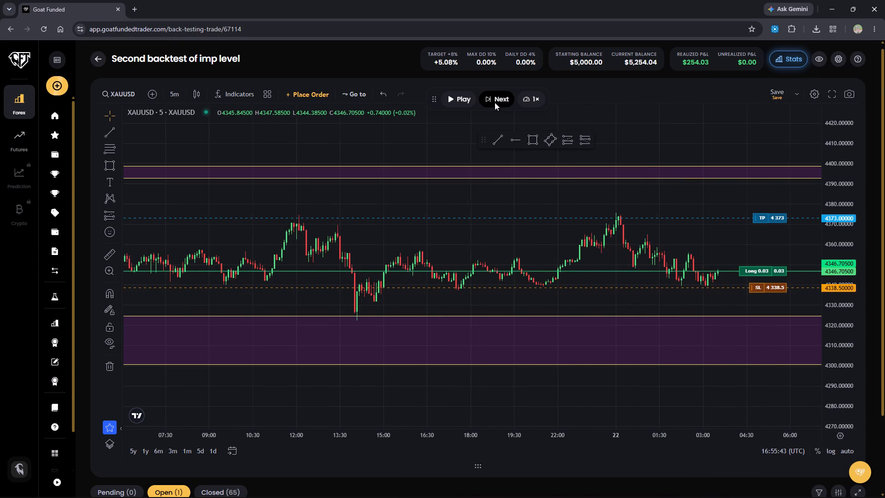
left_click(495, 102)
left_click(495, 102)
left_click(495, 102)
left_click(495, 102)
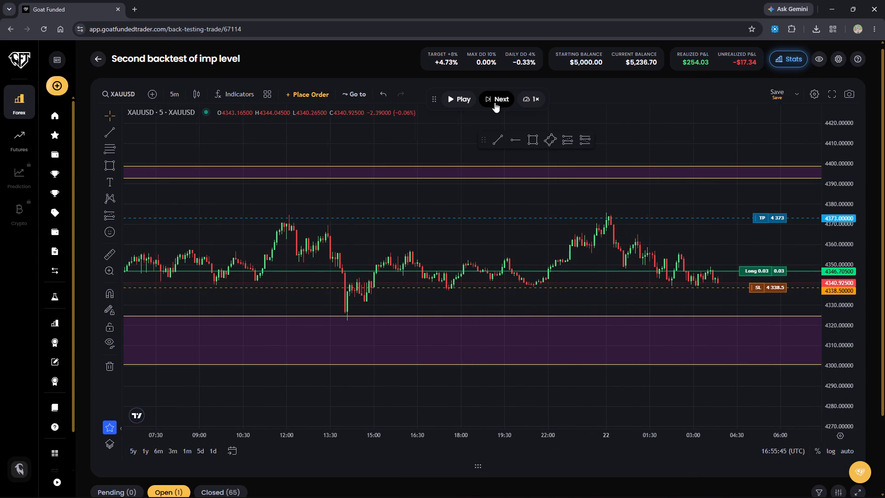
left_click(495, 102)
left_click(538, 127)
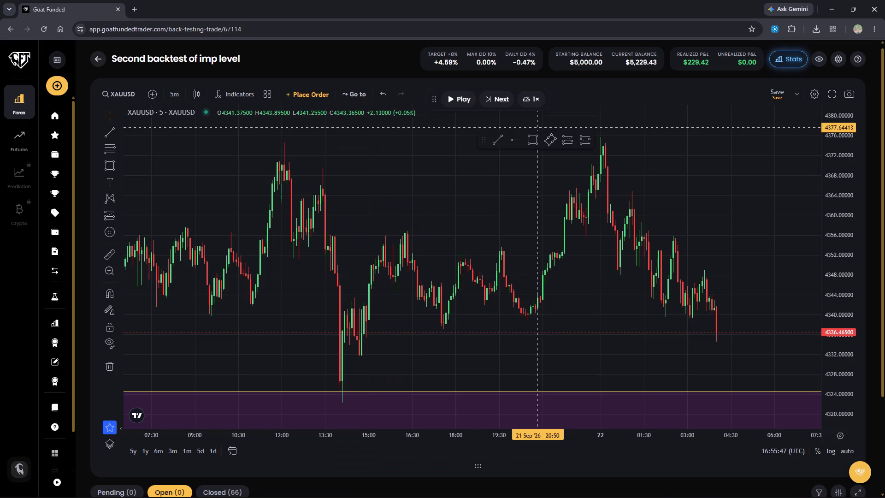
Advance the replay on the 5-minute chart to about 05:25 on 22 September, watching price above the lower zone.
left_click(489, 96)
left_click(489, 96)
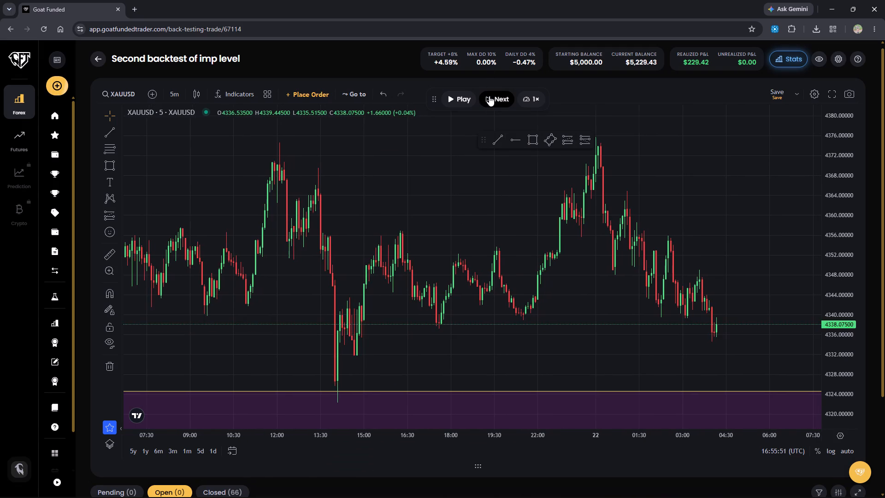
left_click(489, 96)
left_click(489, 96)
left_click(489, 96)
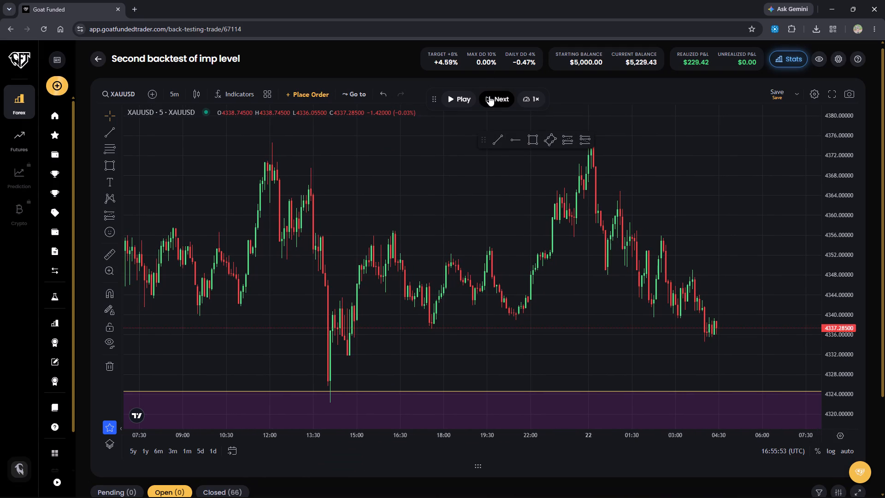
left_click(489, 96)
left_click(489, 96)
left_click(489, 96)
double_click(489, 96)
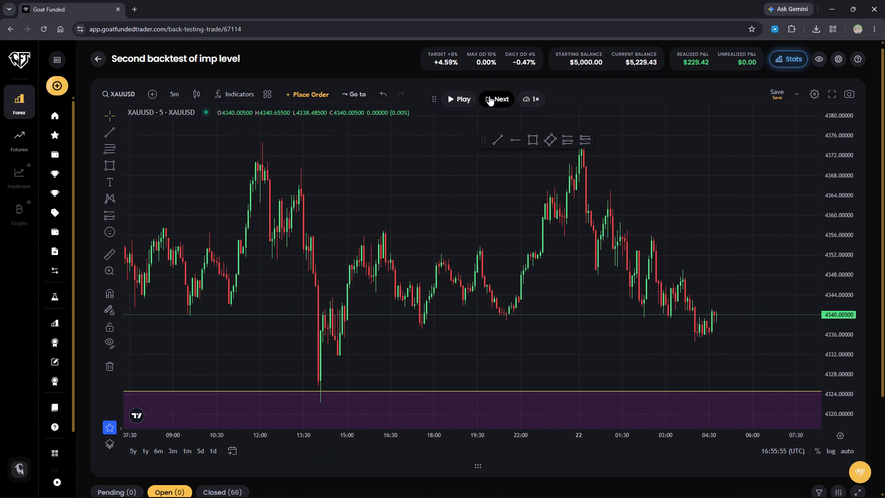
left_click(489, 96)
triple_click(489, 96)
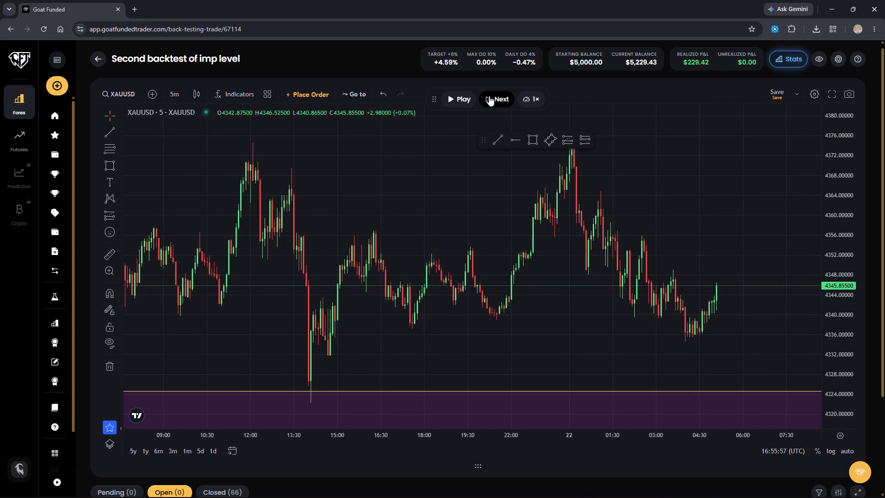
double_click(489, 96)
left_click(489, 96)
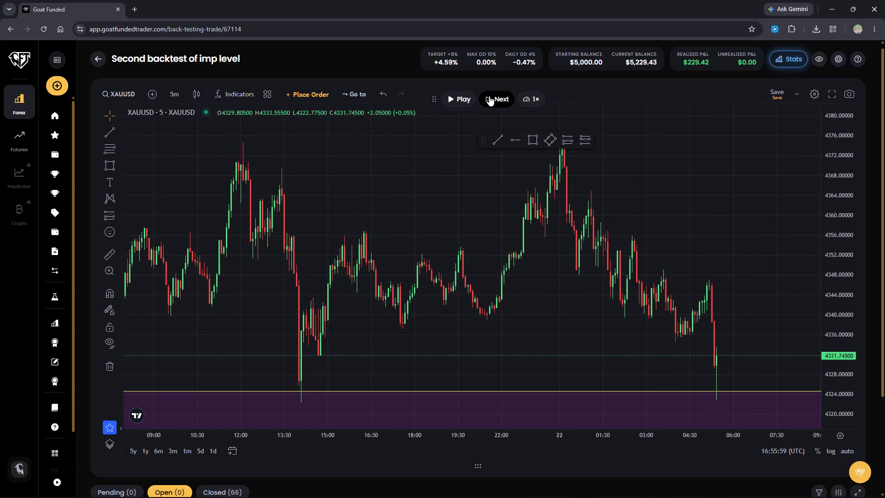
Advance the 5-minute XAUUSD replay candle by candle to about 06:20 on 22 September, following price into the lower zone.
left_click(489, 96)
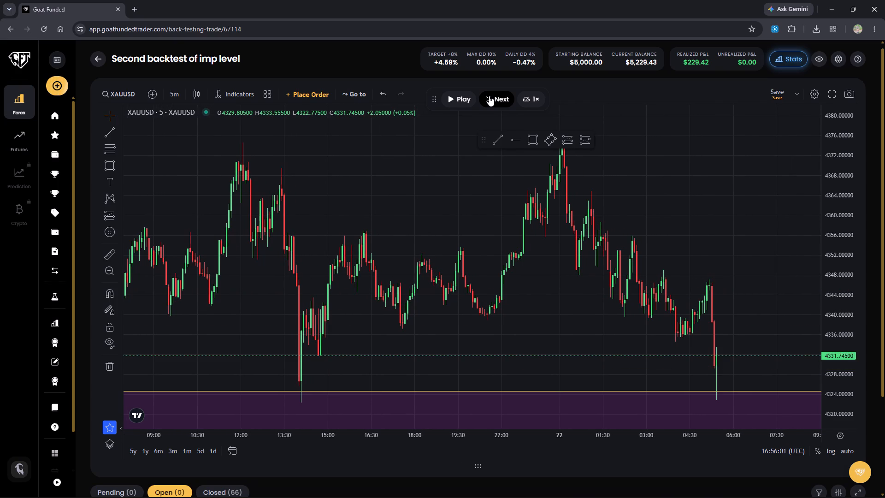
left_click(489, 96)
left_click(489, 96)
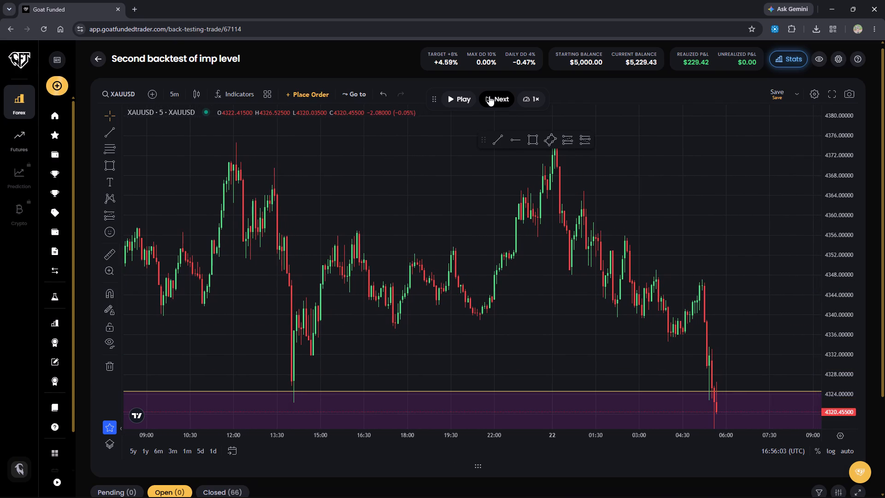
left_click(489, 96)
left_click(489, 96)
left_click(489, 96)
left_click(489, 96)
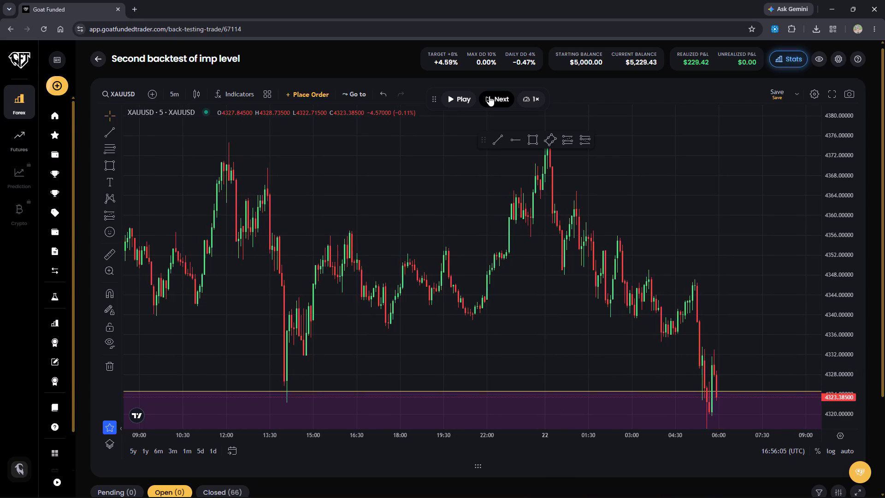
left_click(489, 96)
left_click(489, 96)
left_click(489, 96)
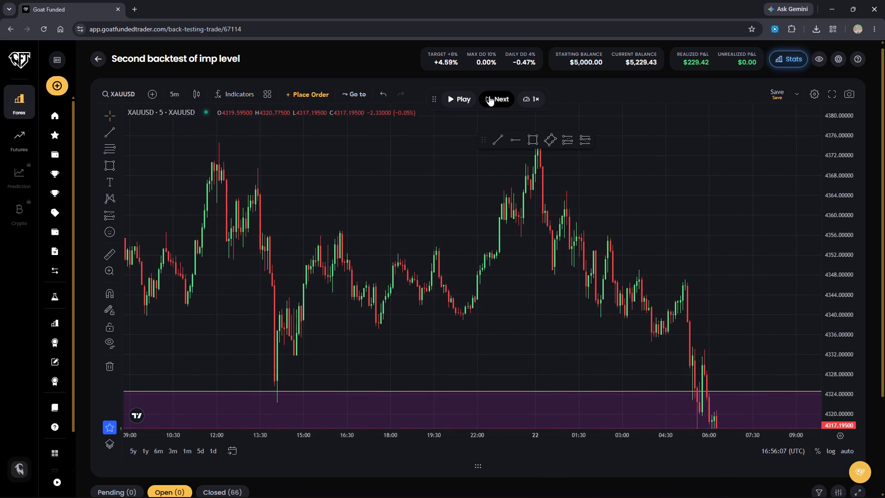
left_click(489, 96)
Advance the replay to about 07:45 on 22 September with both purple zones in view, watching price inside the lower zone.
scroll(852, 302, "down", 6)
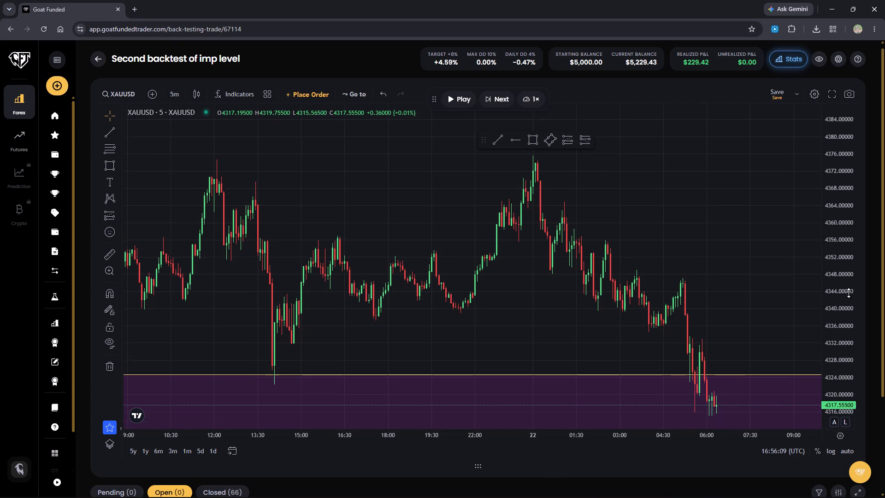
scroll(849, 293, "down", 6)
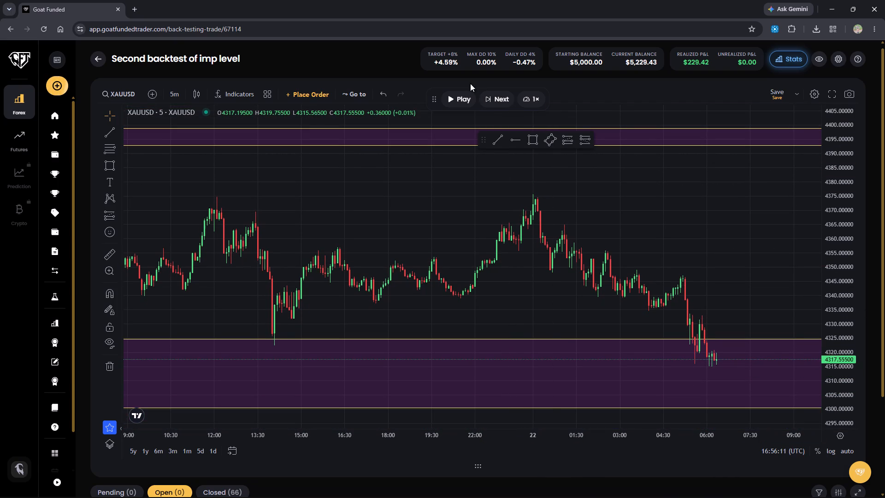
triple_click(495, 98)
left_click(495, 98)
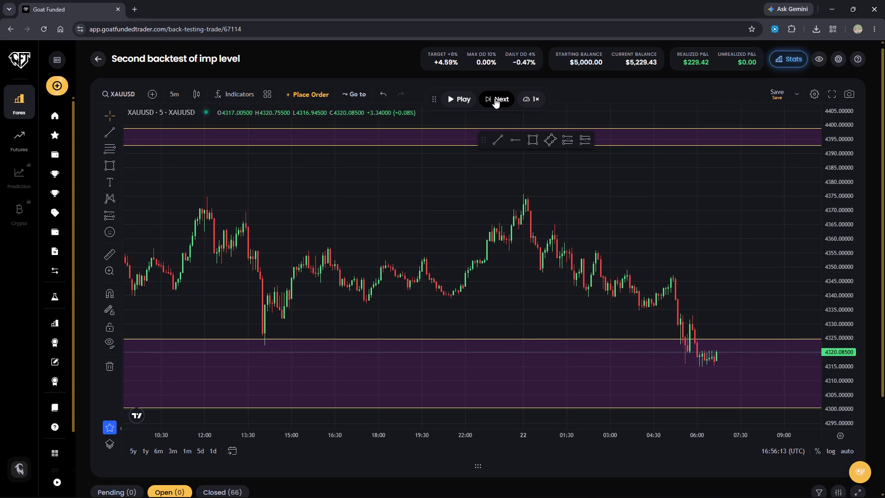
left_click(495, 98)
left_click(495, 98)
left_click(495, 98)
left_click(495, 98)
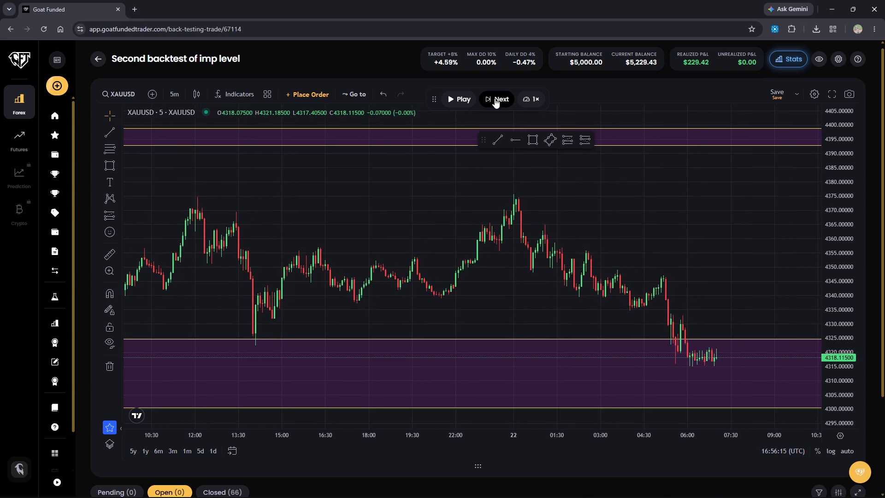
triple_click(495, 98)
left_click(495, 98)
left_click(495, 98)
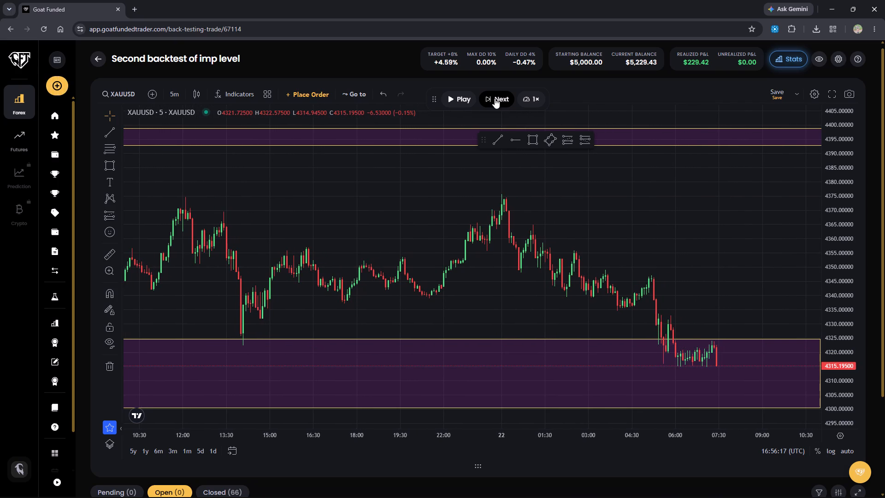
left_click(495, 98)
left_click(495, 98)
double_click(495, 98)
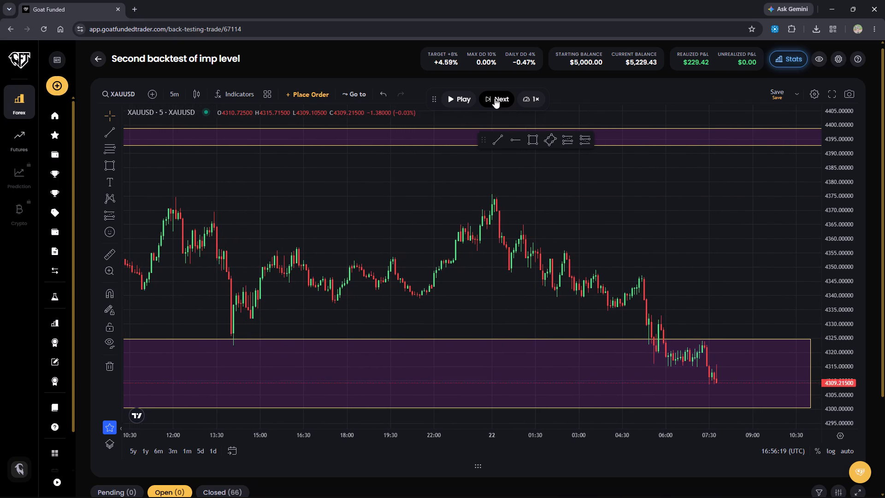
Advance the replay to about 08:50 on 22 September, watching how price reacts at the lower zone's bottom edge.
left_click(495, 98)
triple_click(495, 98)
left_click(495, 98)
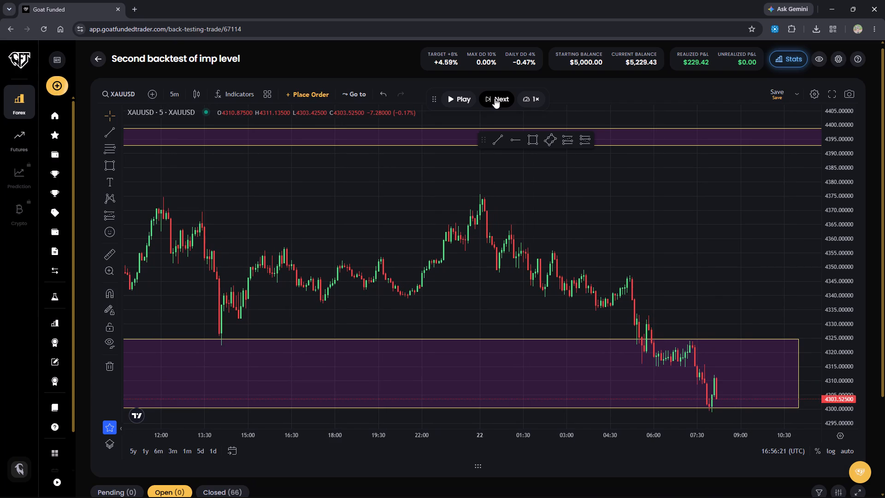
left_click(495, 98)
left_click(495, 98)
double_click(495, 98)
left_click(495, 98)
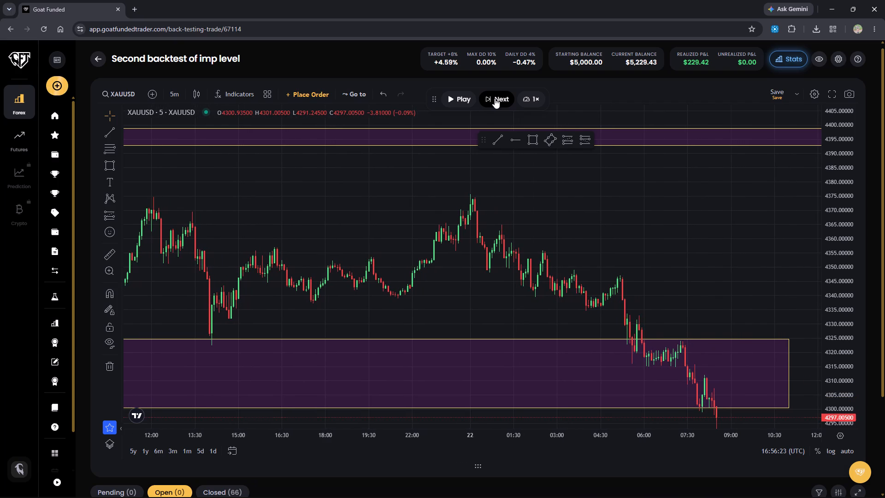
left_click(495, 98)
left_click(495, 98)
left_click(495, 98)
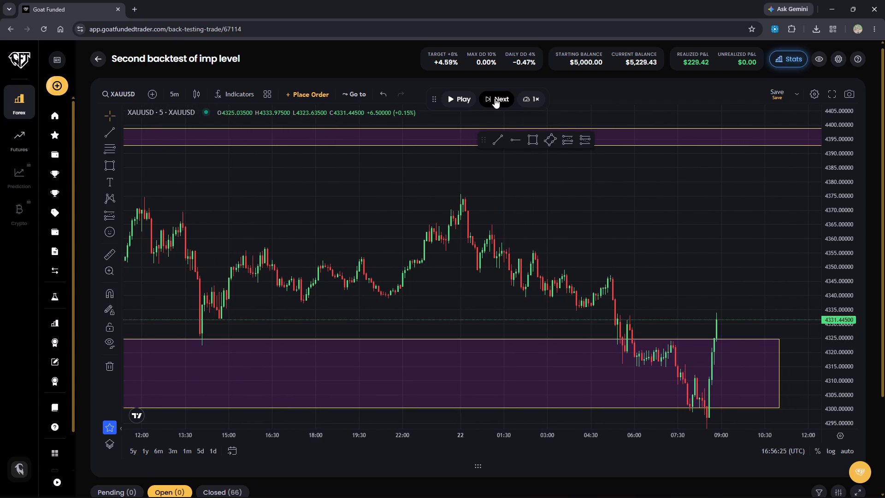
Advance the replay to about 09:25 on 22 September, looking for an entry inside the lower zone.
left_click(495, 98)
left_click(495, 98)
left_click(495, 98)
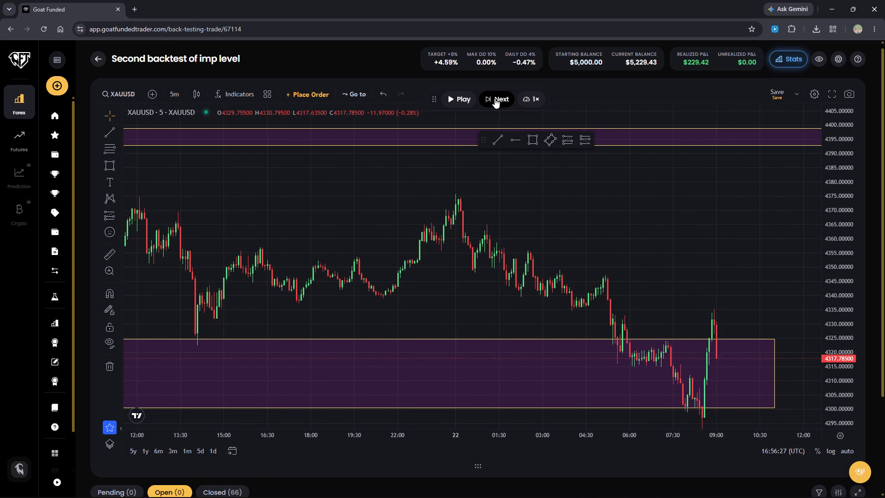
left_click(495, 98)
left_click(495, 98)
left_click(495, 98)
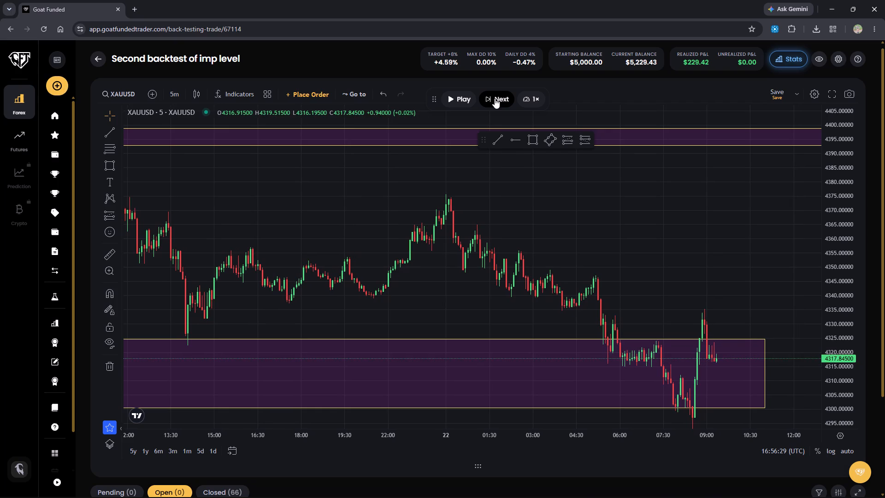
left_click(495, 98)
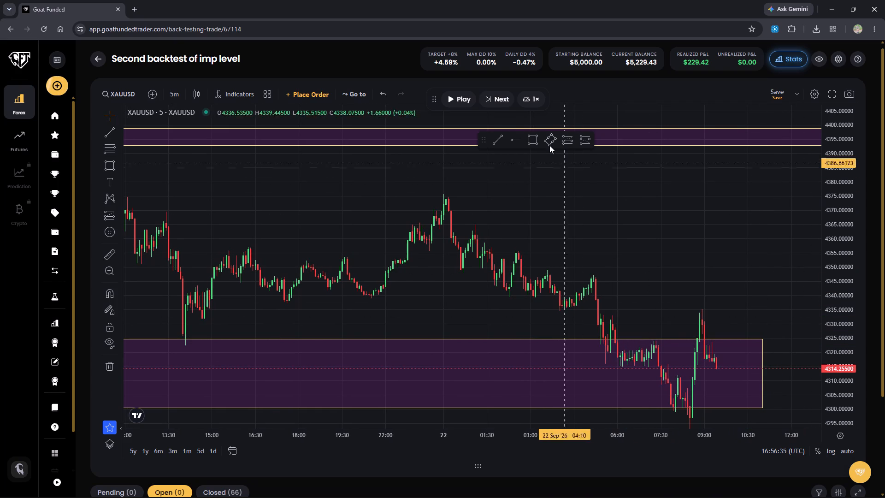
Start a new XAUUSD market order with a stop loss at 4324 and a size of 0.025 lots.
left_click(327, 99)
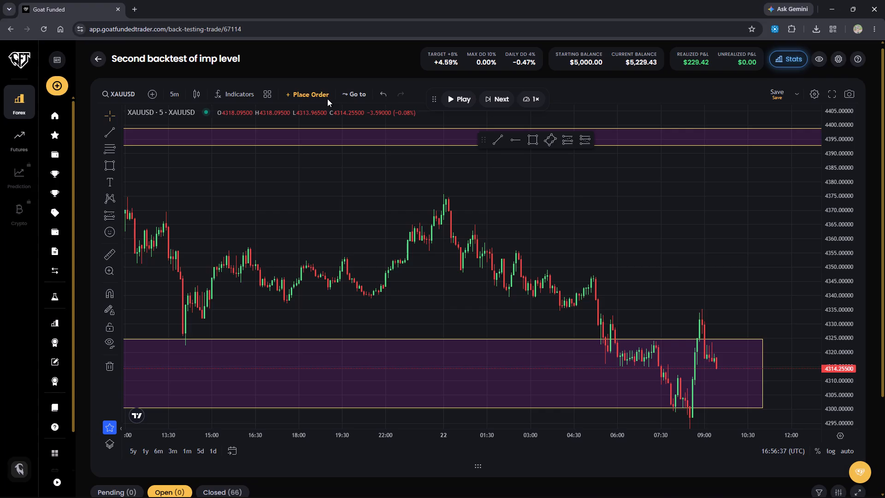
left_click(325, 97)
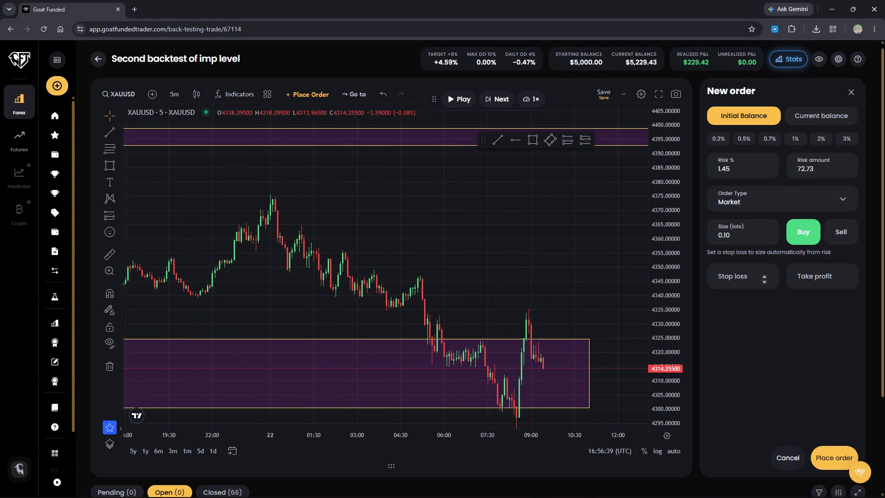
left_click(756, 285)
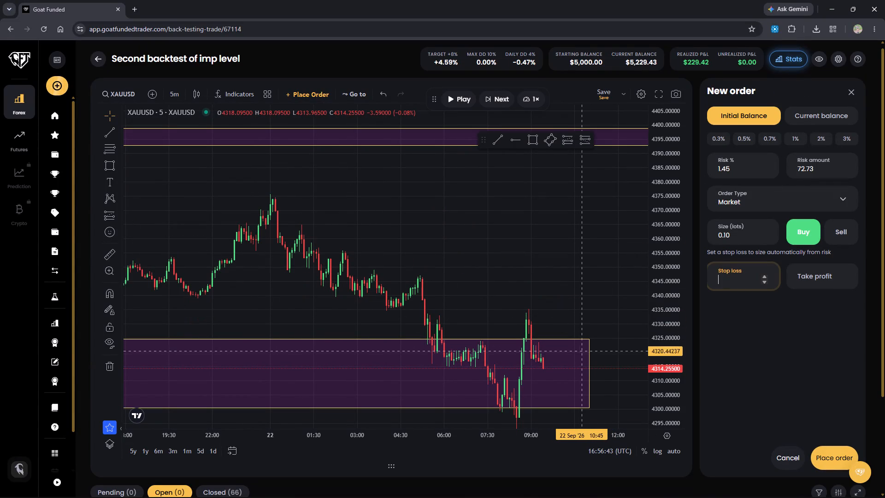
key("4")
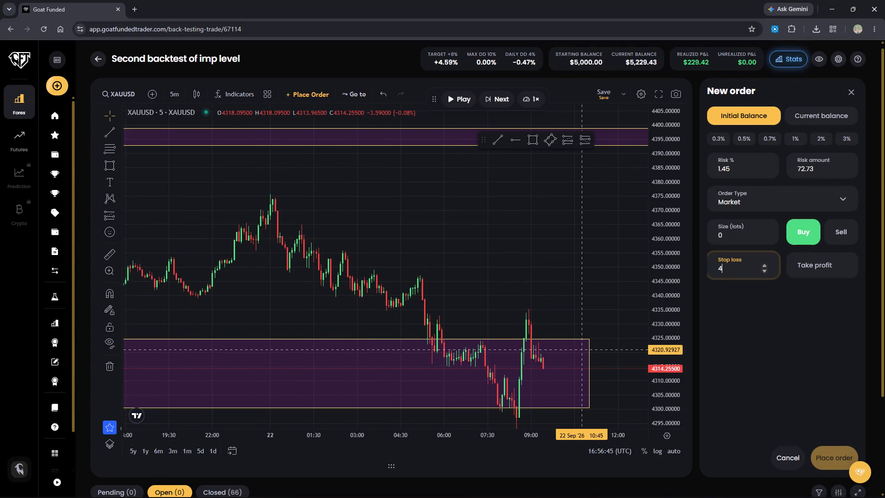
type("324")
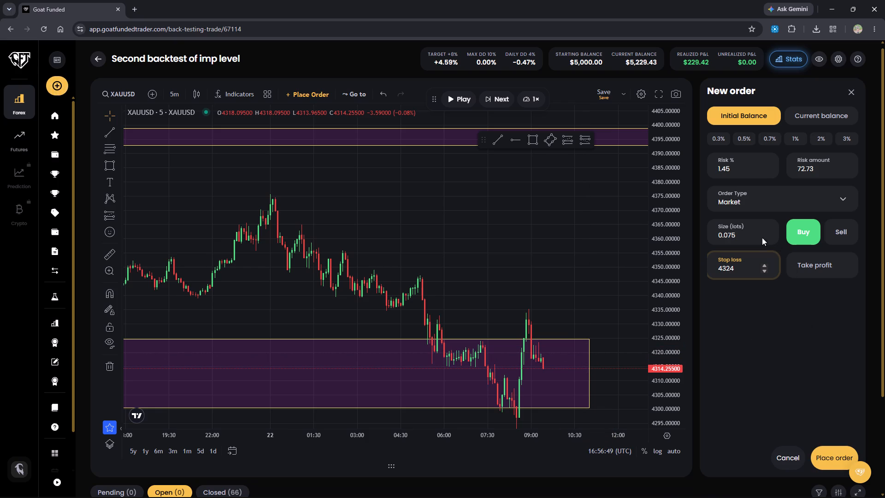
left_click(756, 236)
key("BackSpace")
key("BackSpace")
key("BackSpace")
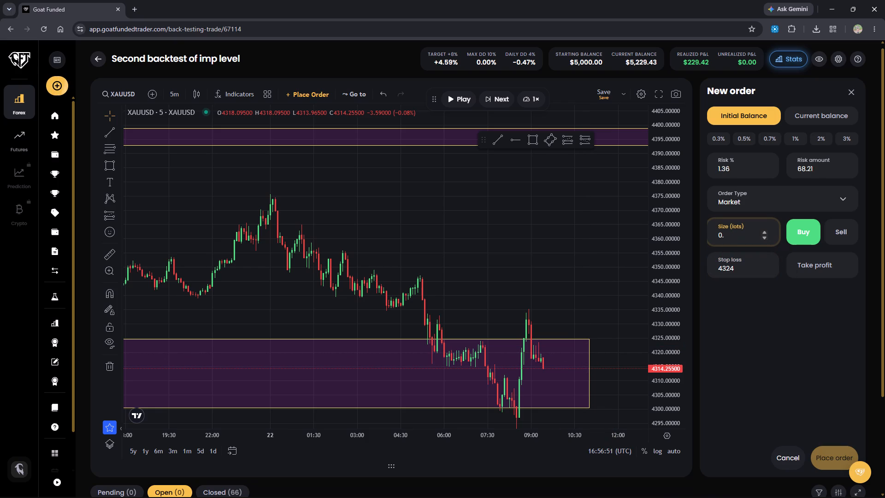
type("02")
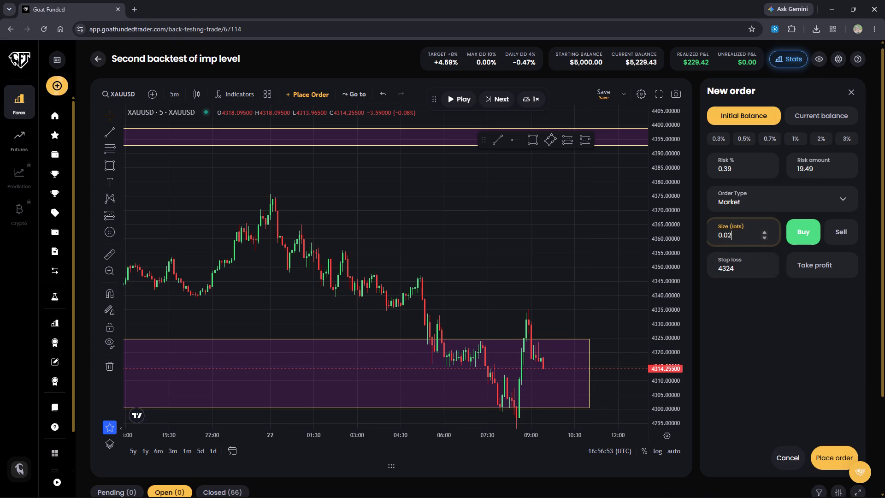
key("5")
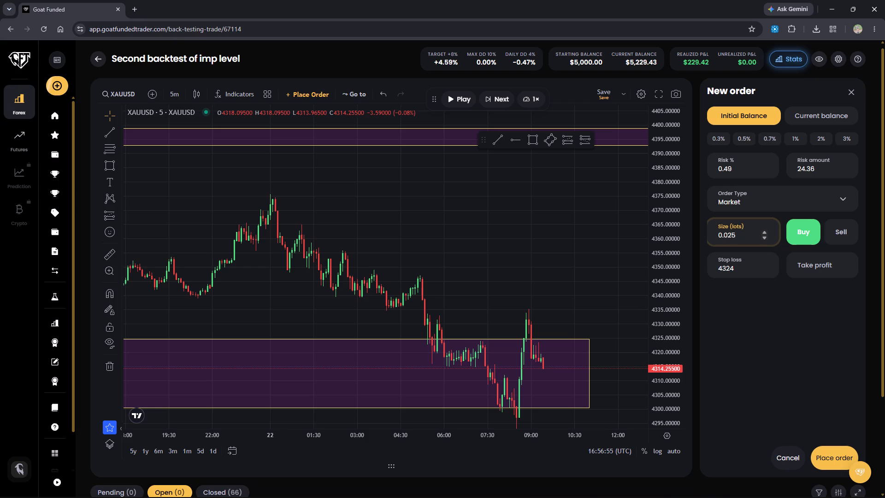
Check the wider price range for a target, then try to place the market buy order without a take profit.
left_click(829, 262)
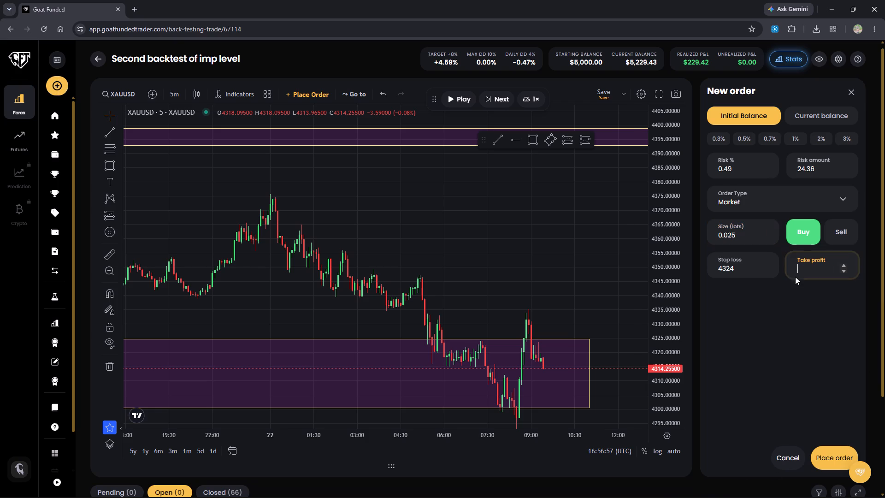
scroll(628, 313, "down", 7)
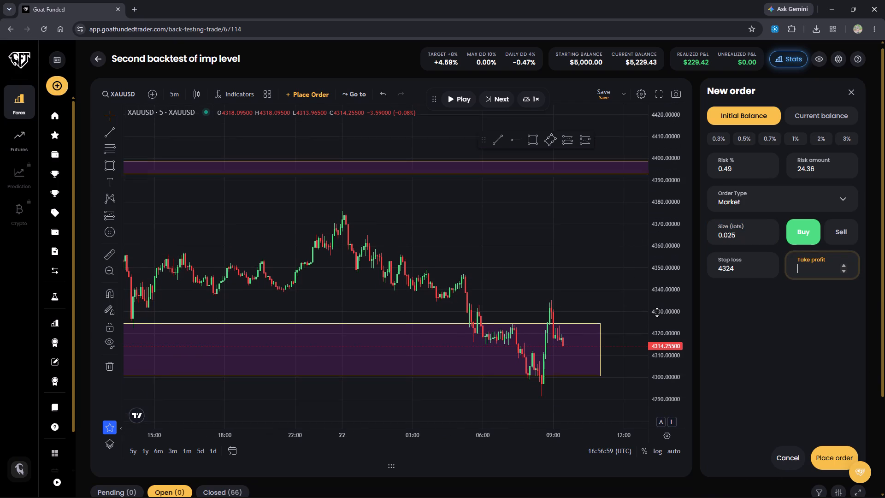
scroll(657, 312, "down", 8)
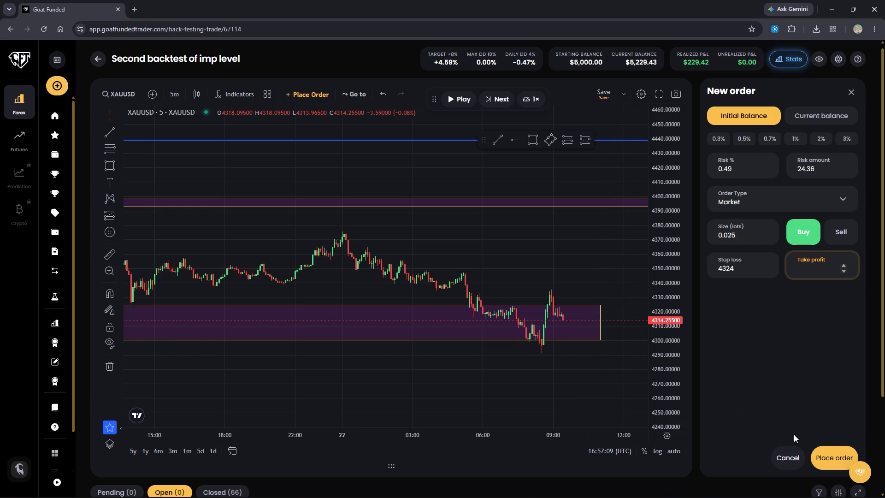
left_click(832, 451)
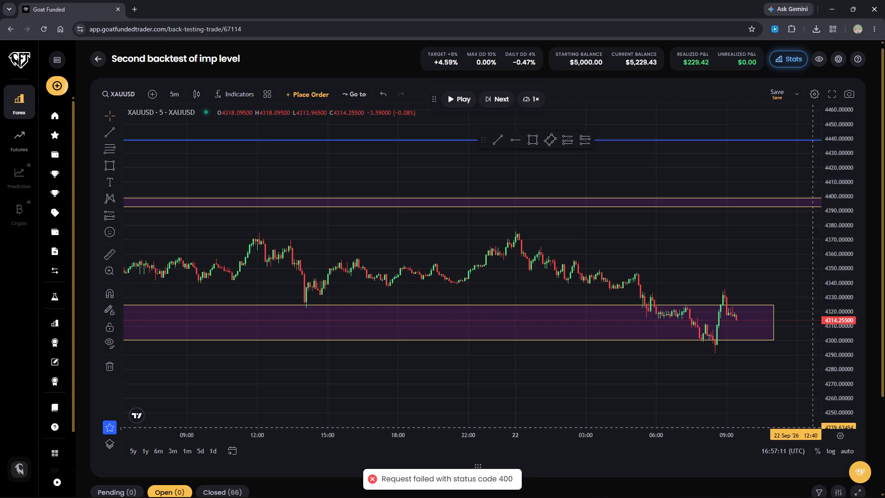
Start a new XAUUSD market sell order with a stop loss at 4324.
left_click(317, 93)
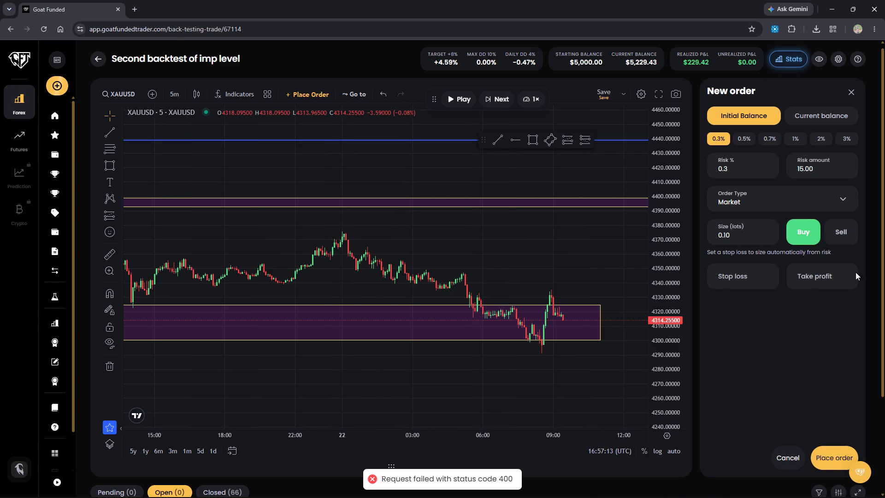
left_click(849, 234)
left_click(708, 277)
left_click(716, 281)
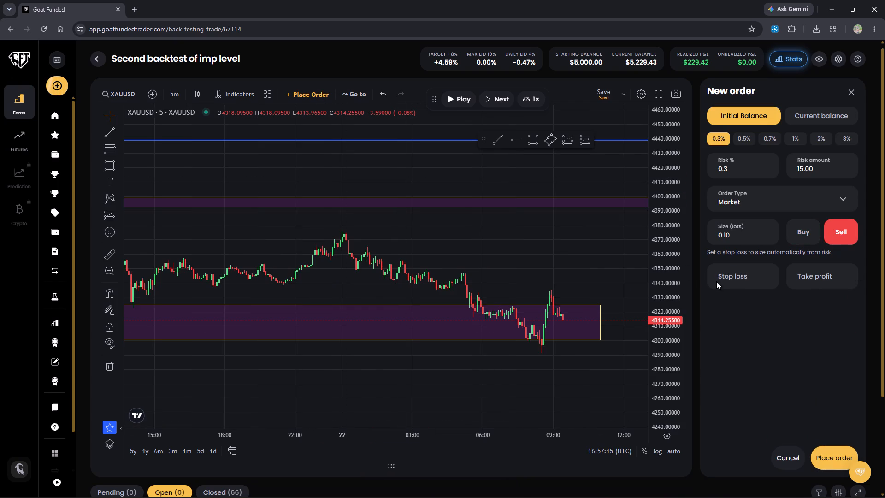
left_click(750, 283)
type("4324")
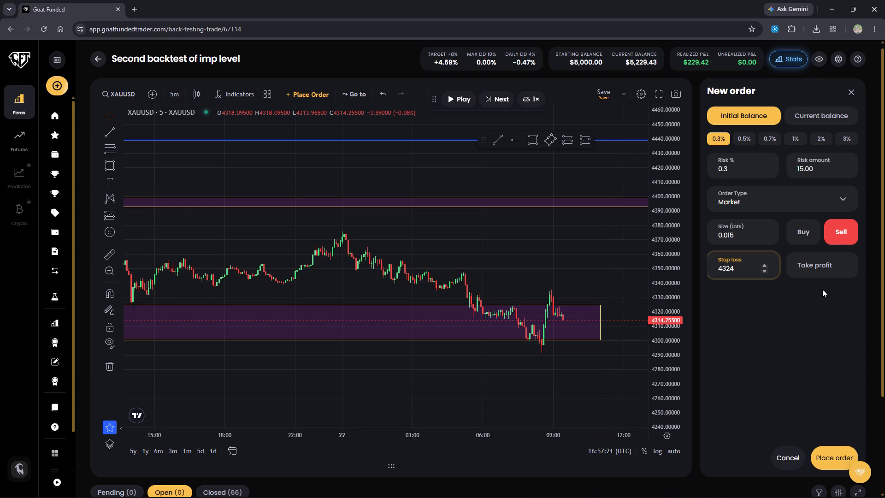
Set the sell order's size to 0.025 lots and place it without a take profit.
left_click(755, 235)
key("BackSpace")
key("BackSpace")
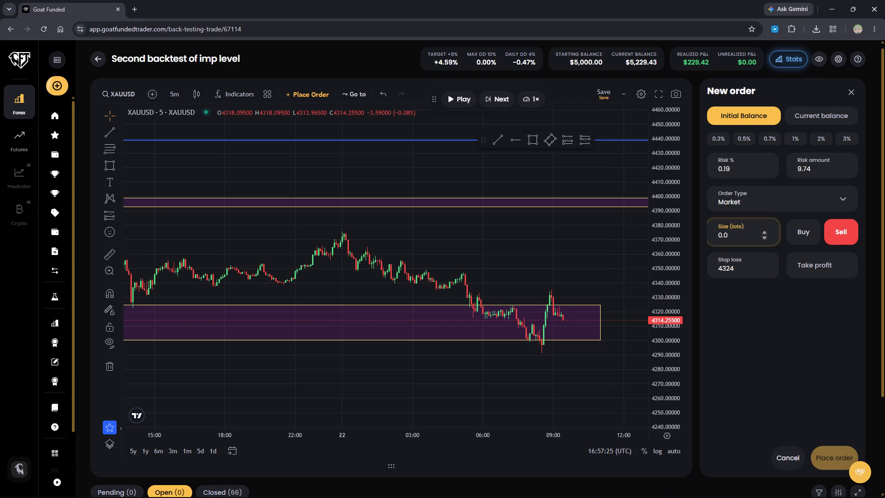
type("256")
key("BackSpace")
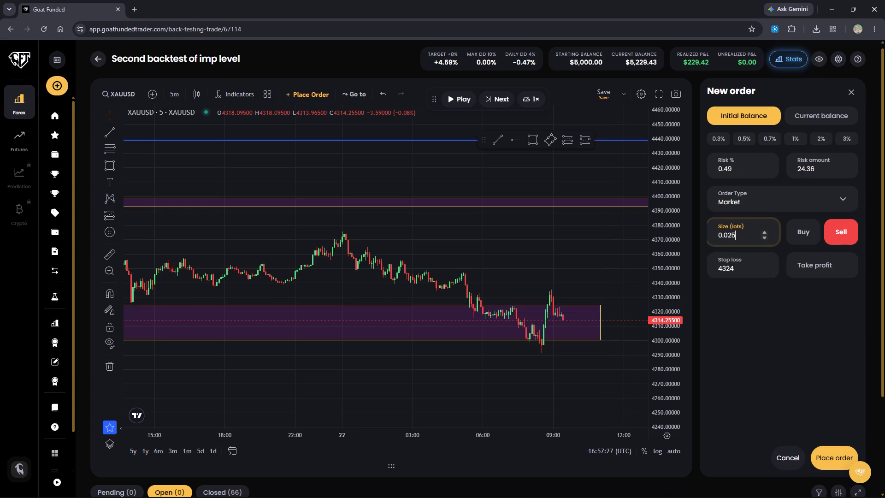
left_click(820, 461)
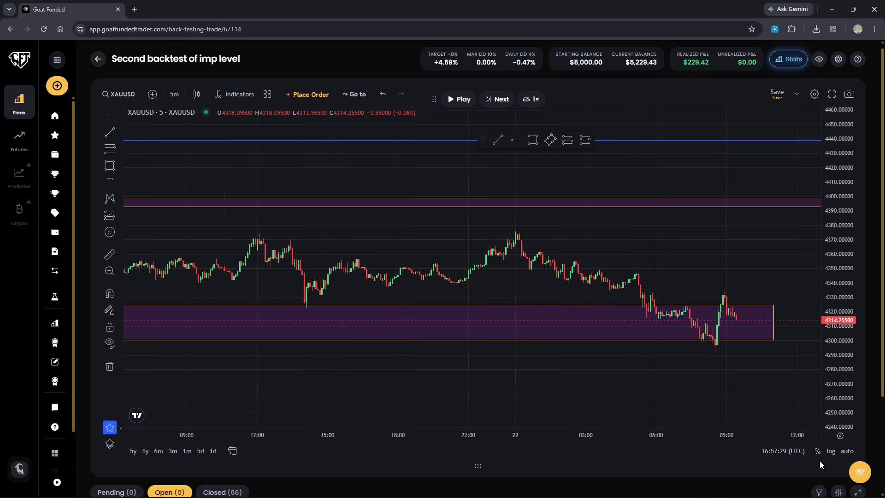
Advance the XAUUSD replay candle by candle until the short position closes, and dismiss its trade review without adding notes.
left_click(490, 99)
left_click(490, 99)
left_click(490, 99)
left_click(490, 99)
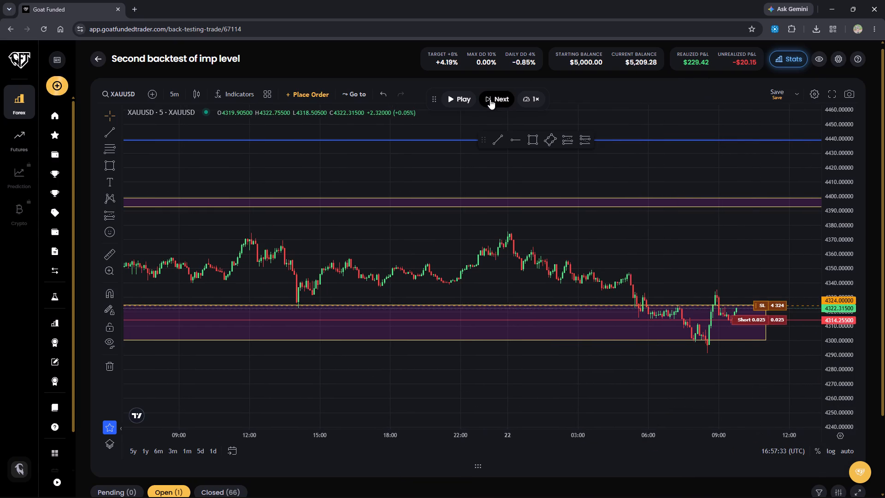
left_click(490, 99)
left_click(545, 129)
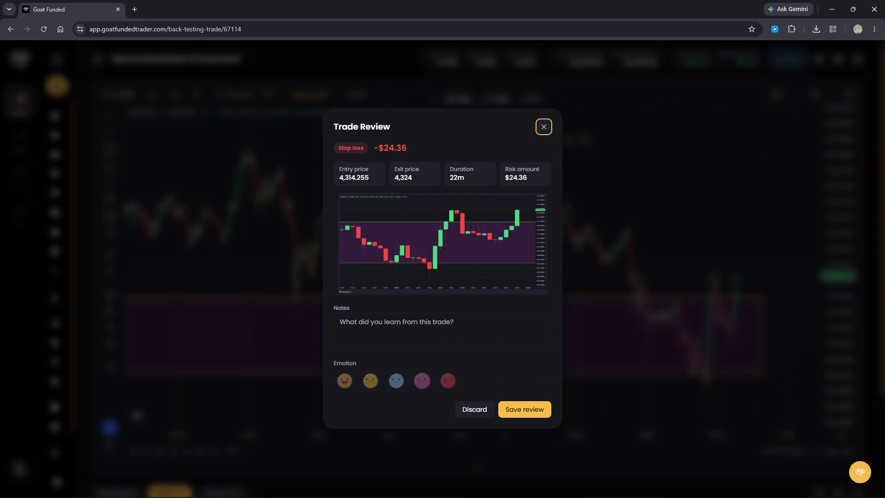
Focus on the price action around the purple 4300–4325 zone and advance the 5-minute replay to about 10:50.
left_click_drag(635, 211, 589, 202)
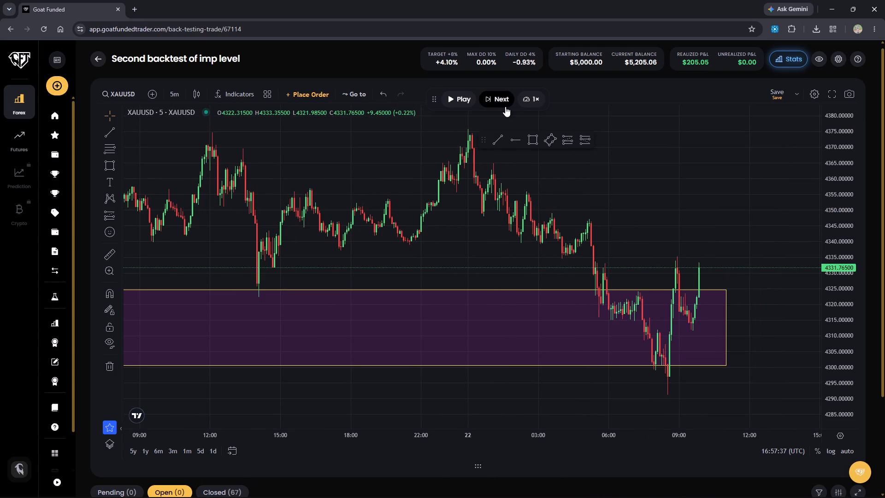
left_click(505, 107)
left_click(505, 107)
left_click(505, 107)
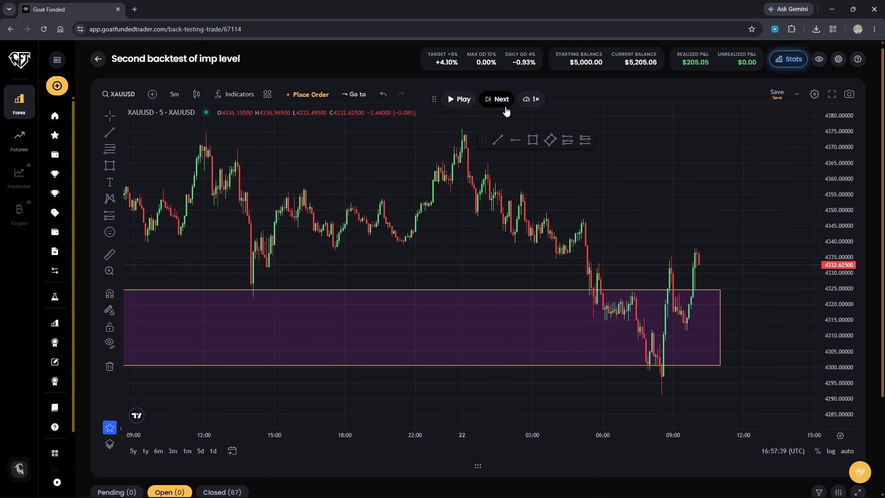
left_click(505, 107)
left_click(505, 107)
left_click(505, 107)
left_click(505, 107)
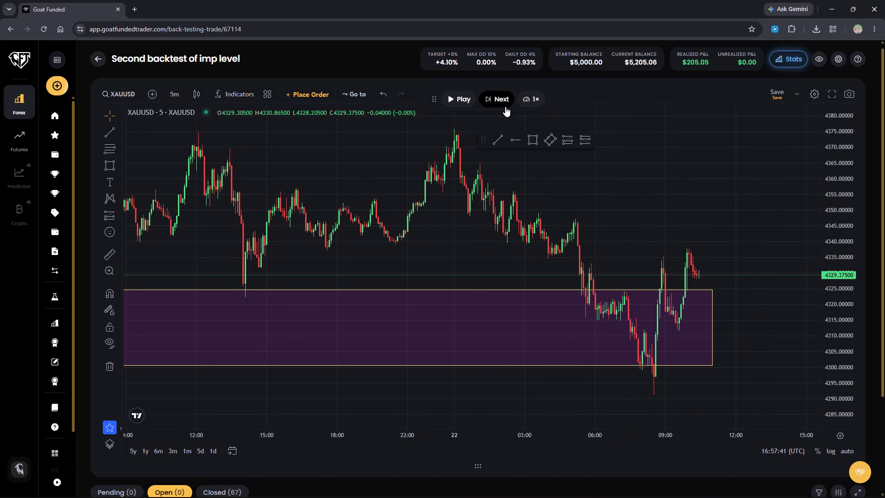
left_click(505, 107)
left_click(505, 107)
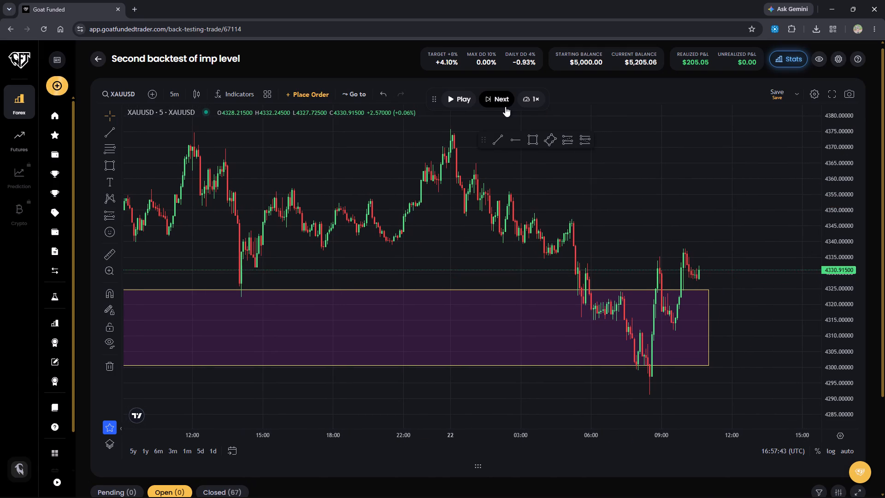
left_click(505, 107)
left_click(505, 107)
left_click(505, 107)
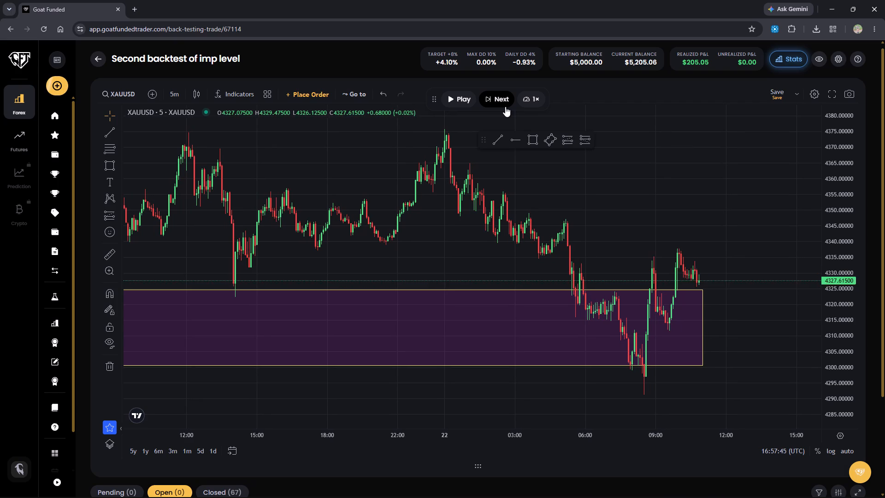
Step the XAUUSD replay forward to about 12:00, watching how price behaves inside the purple zone.
left_click(505, 107)
left_click(505, 107)
left_click(505, 107)
left_click(505, 107)
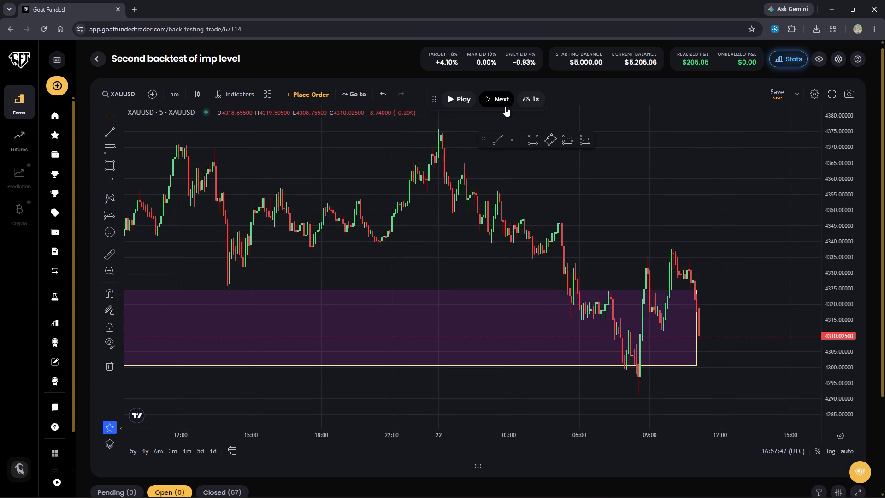
left_click(505, 107)
left_click(505, 107)
left_click(505, 107)
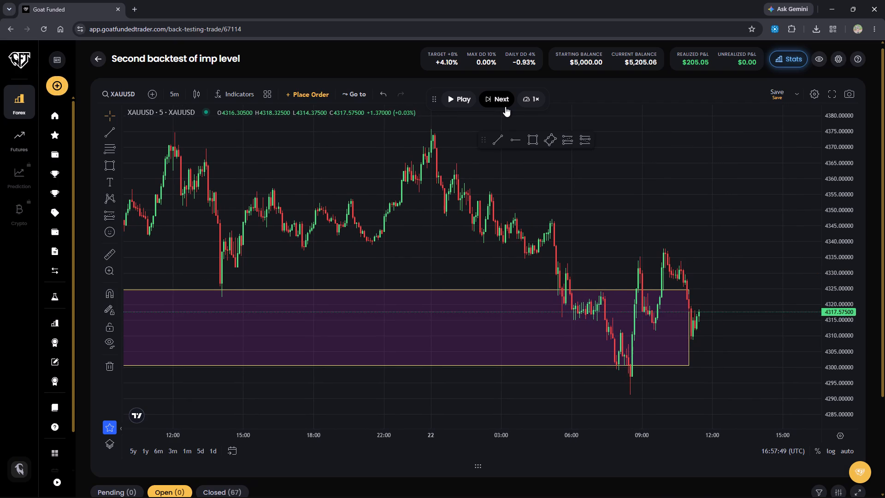
left_click(505, 107)
left_click(505, 107)
left_click(505, 107)
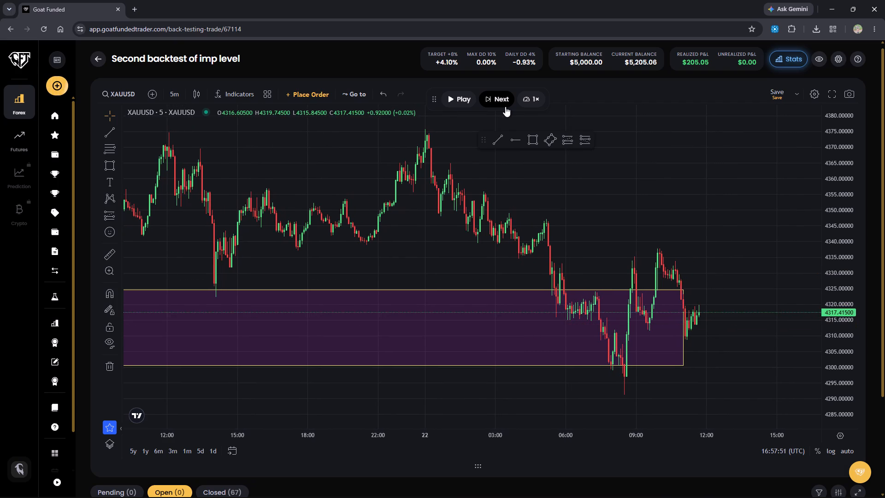
left_click(505, 107)
left_click(505, 107)
left_click(505, 107)
left_click(505, 107)
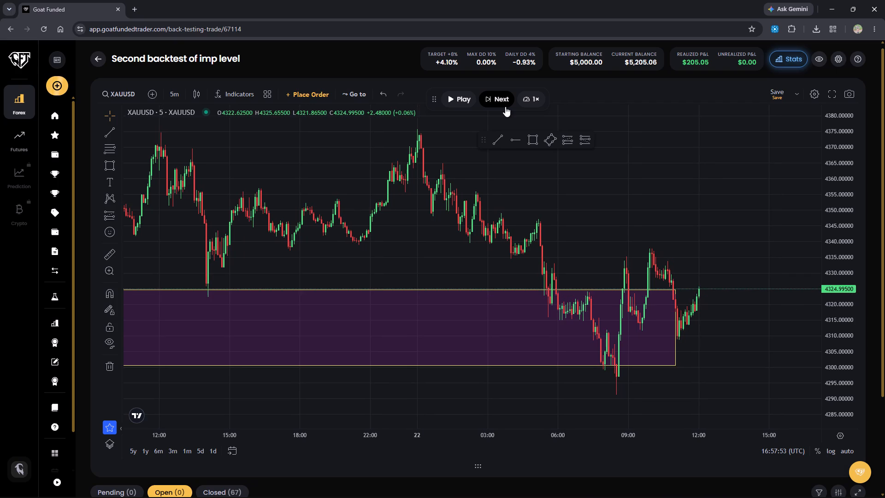
Step the XAUUSD replay forward candle by candle to about 13:05, checking price above the purple zone for a setup.
left_click(505, 107)
left_click(505, 107)
left_click(505, 107)
left_click(505, 107)
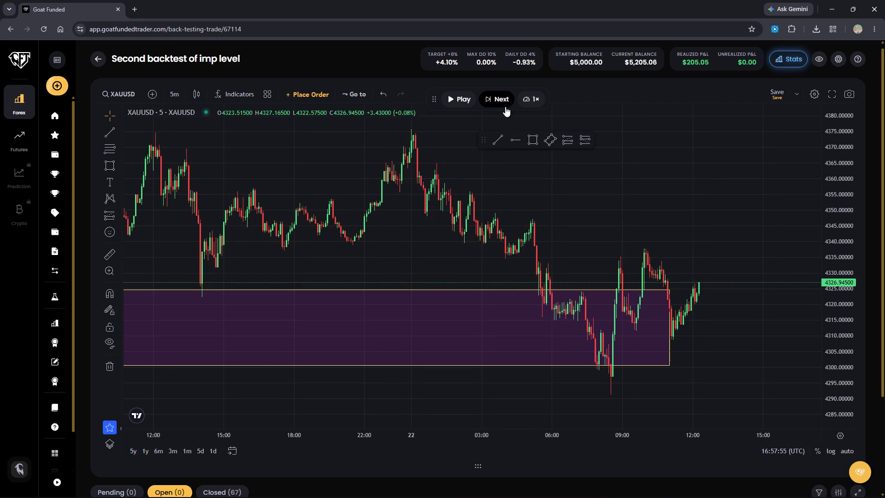
left_click(505, 107)
left_click(505, 107)
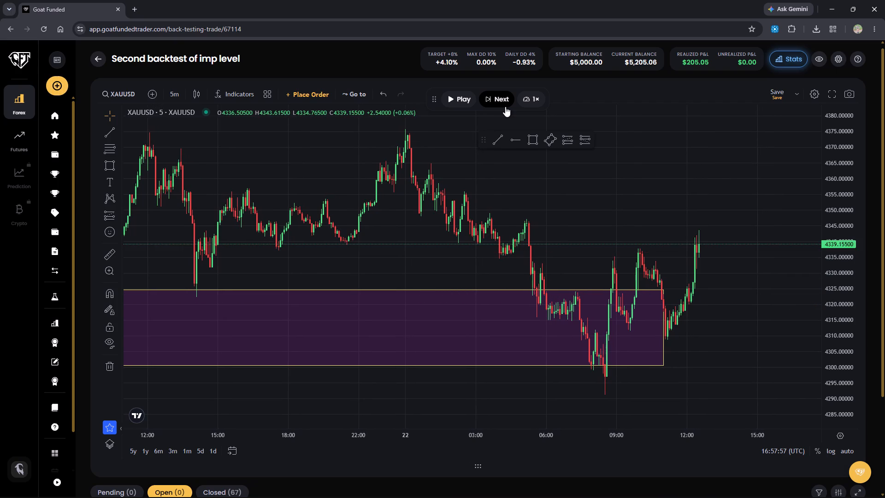
left_click(505, 107)
left_click(505, 107)
left_click(505, 107)
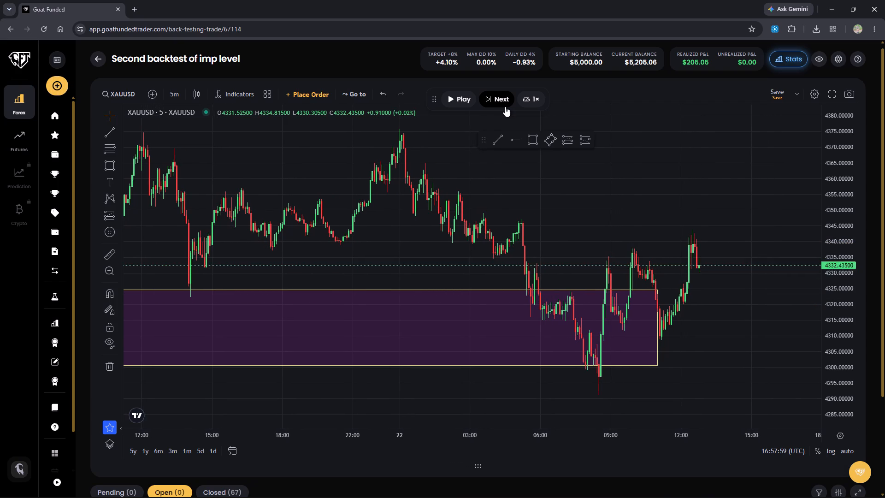
left_click(505, 107)
left_click(505, 107)
left_click(505, 107)
left_click(505, 107)
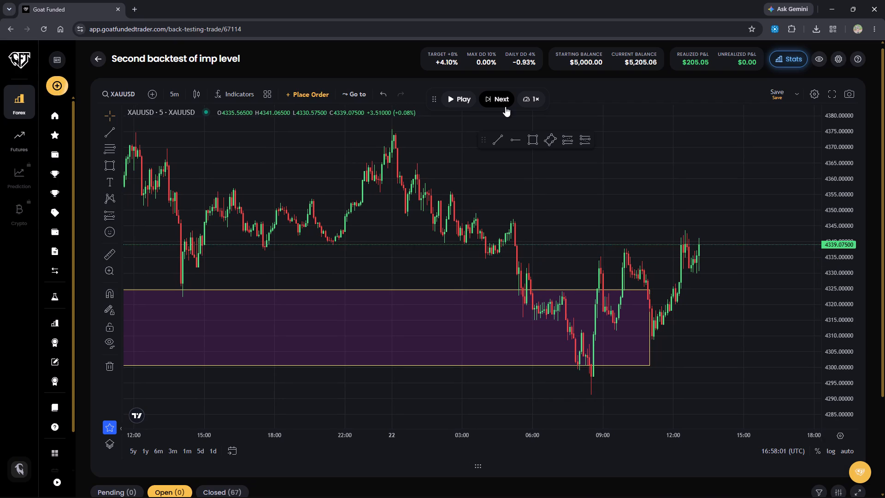
Continue the XAUUSD replay candle by candle to about 14:05 without opening a trade.
left_click(505, 107)
left_click(505, 107)
left_click(505, 107)
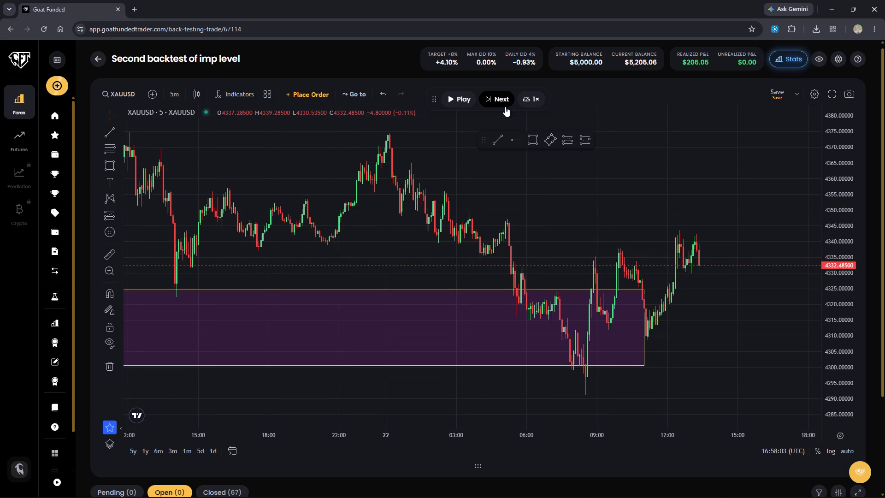
left_click(505, 107)
left_click(505, 107)
left_click(505, 107)
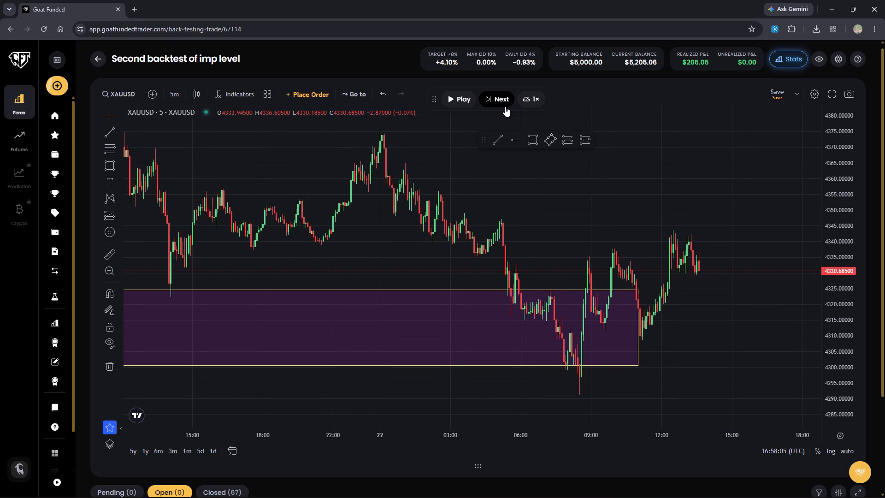
left_click(505, 107)
left_click(505, 107)
left_click(505, 107)
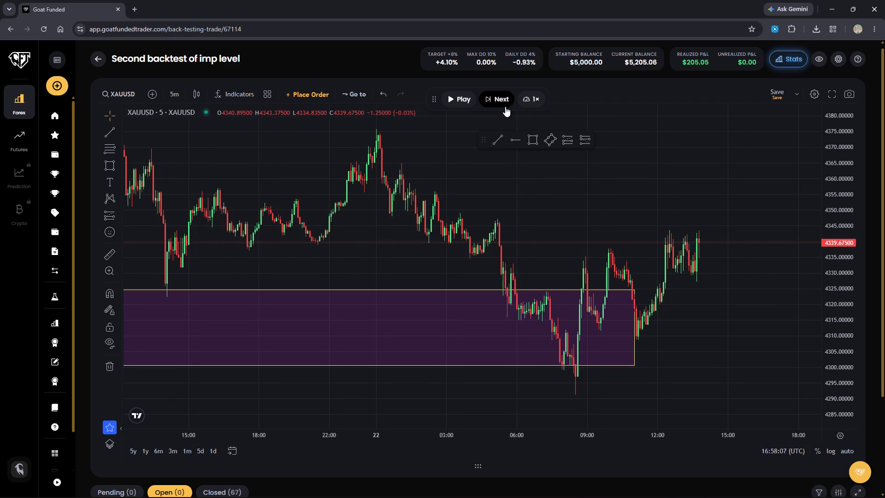
left_click(505, 107)
left_click(505, 107)
left_click(505, 107)
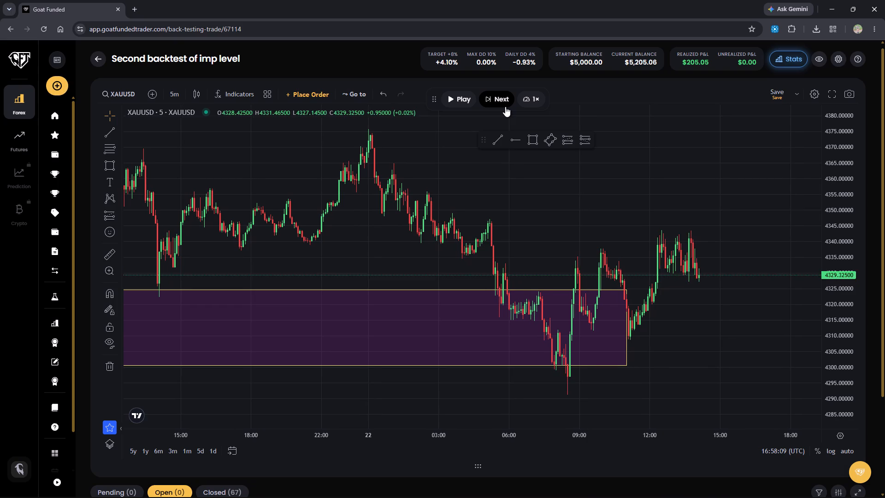
Advance the XAUUSD replay to about 15:05, watching price around the zone's upper edge near 4325.
double_click(505, 107)
left_click(505, 107)
left_click(505, 107)
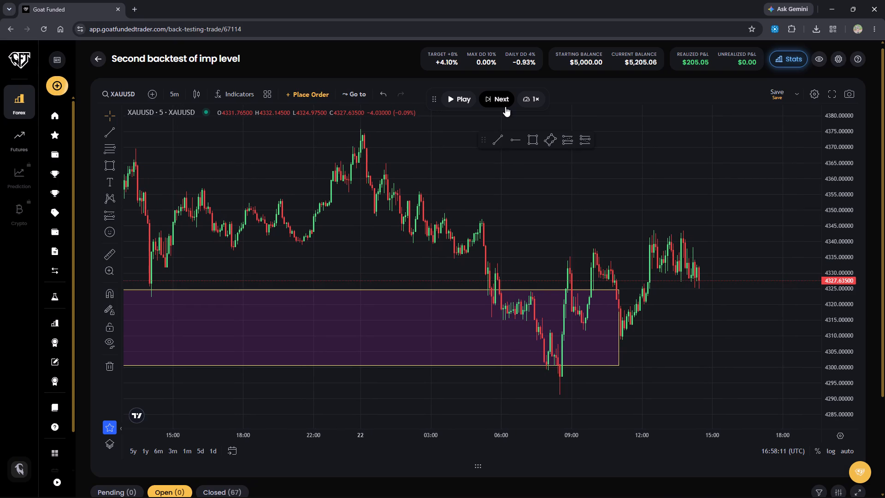
left_click(505, 107)
left_click(505, 107)
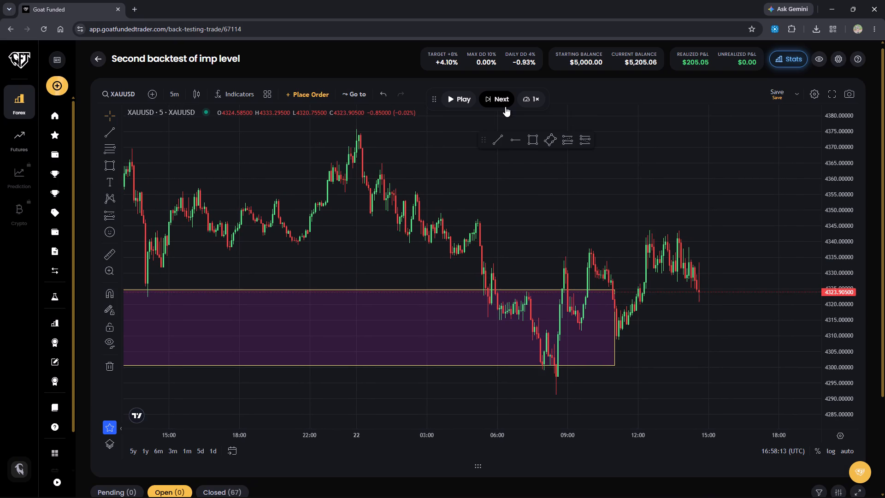
left_click(505, 107)
left_click(505, 107)
left_click(505, 107)
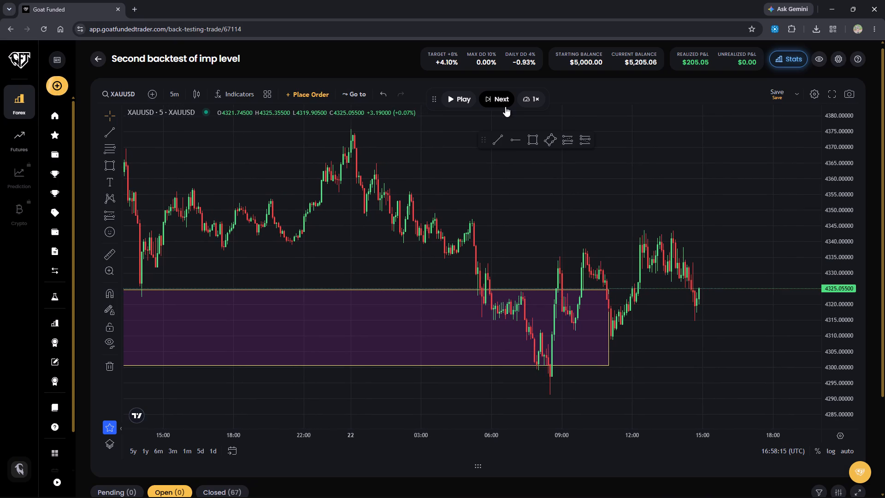
left_click(505, 107)
left_click(505, 107)
left_click(505, 107)
left_click(505, 107)
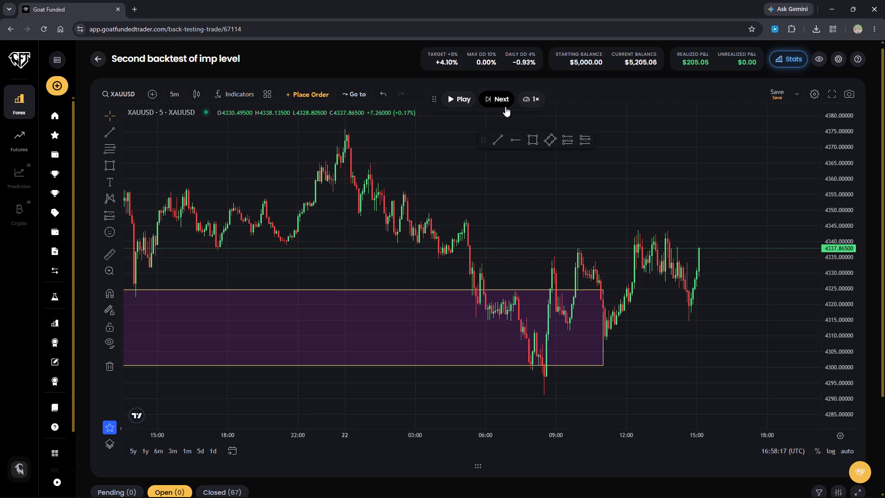
Advance the XAUUSD replay to about 16:00, slowing down to check individual candles near the zone's upper edge.
left_click(505, 107)
left_click(505, 107)
left_click(505, 107)
left_click(505, 107)
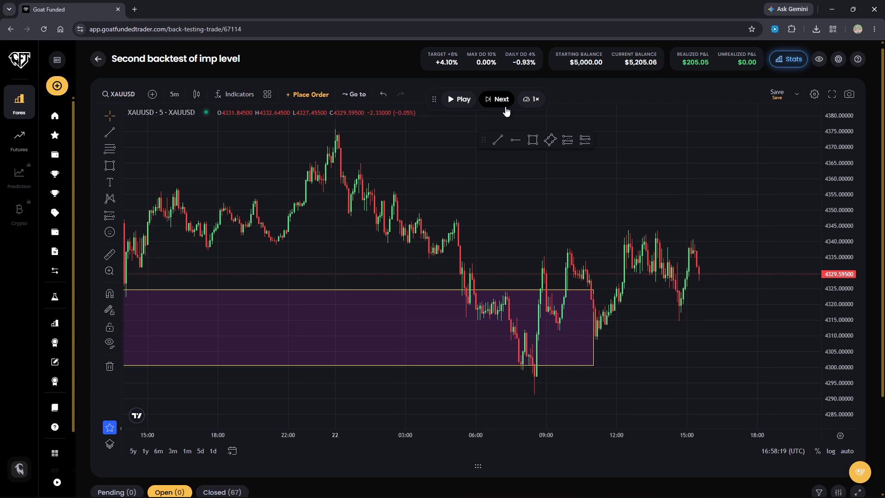
left_click(505, 107)
left_click(505, 107)
left_click(505, 107)
left_click(505, 107)
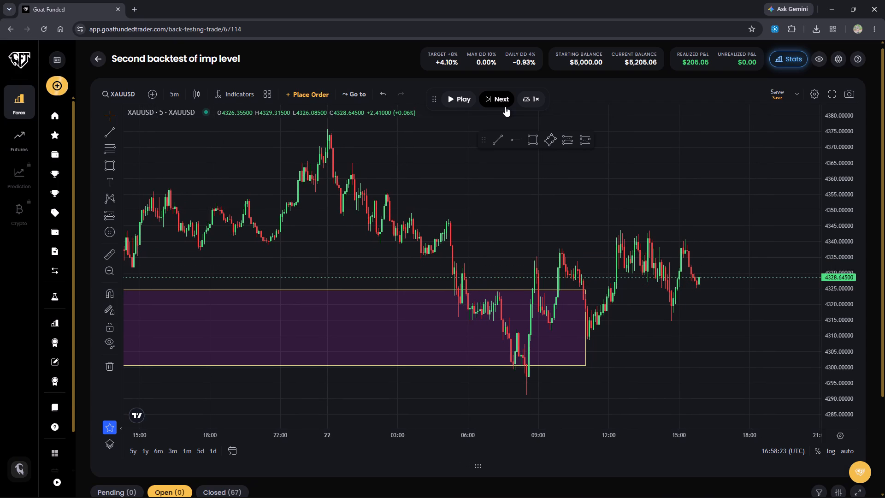
left_click(505, 107)
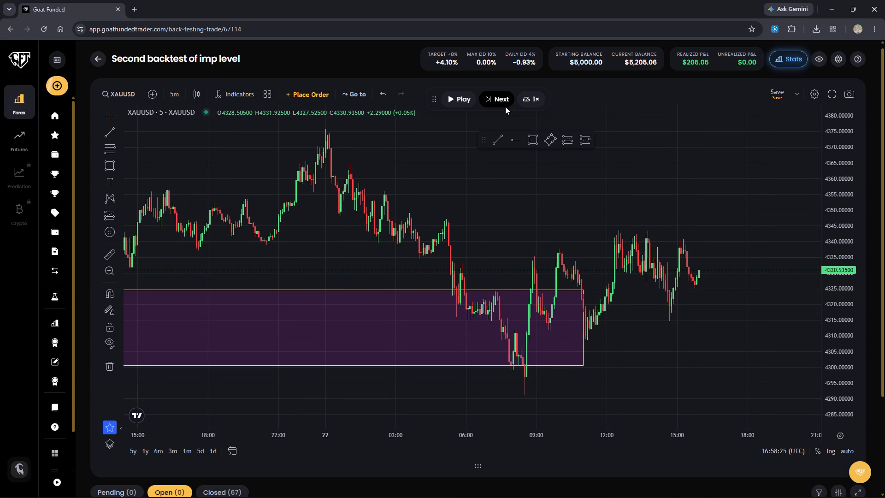
left_click(505, 107)
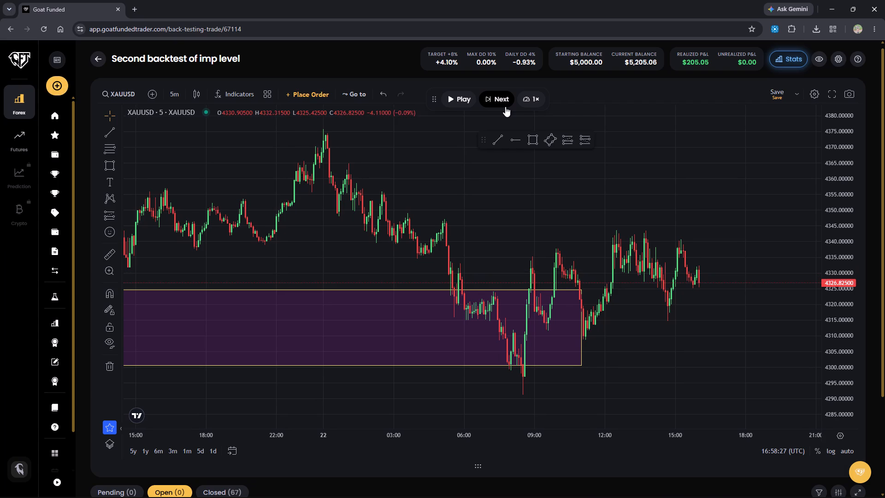
Step the XAUUSD replay forward on the 5-minute chart to about 17:10 without opening a trade.
left_click(505, 107)
left_click(505, 107)
left_click(505, 107)
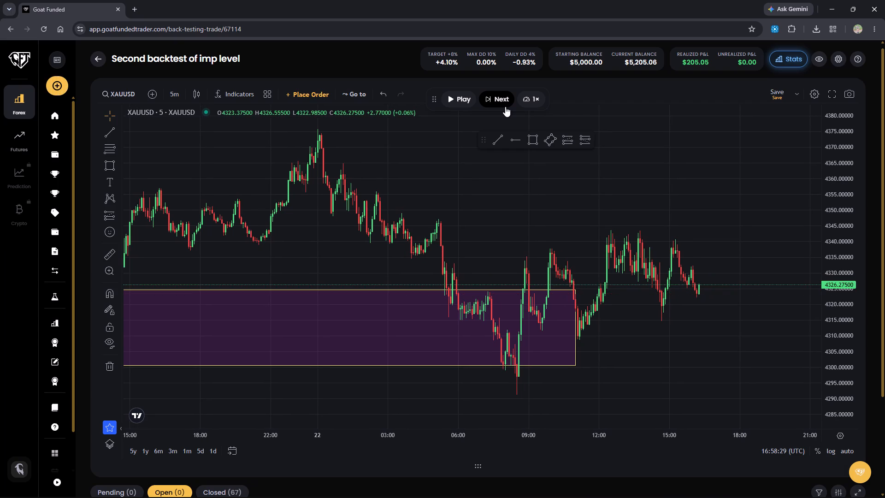
triple_click(505, 107)
double_click(505, 107)
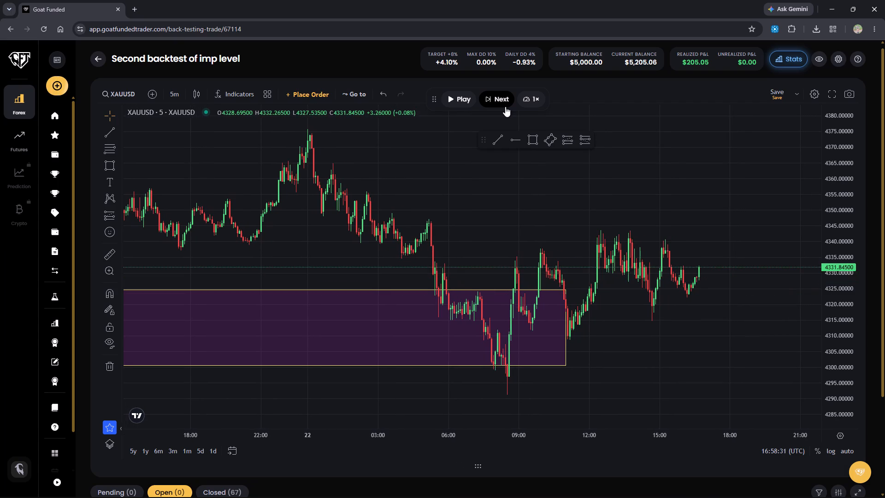
left_click(505, 107)
left_click(505, 107)
left_click(505, 107)
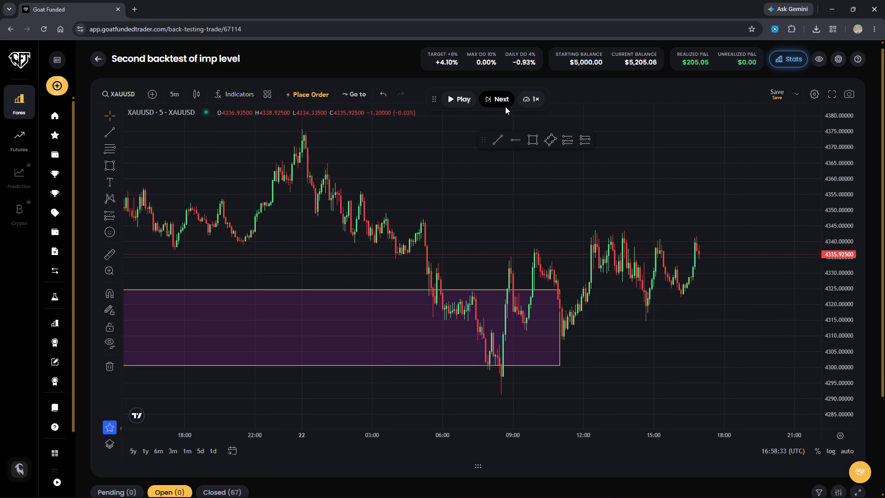
left_click(505, 107)
left_click(505, 107)
left_click(505, 107)
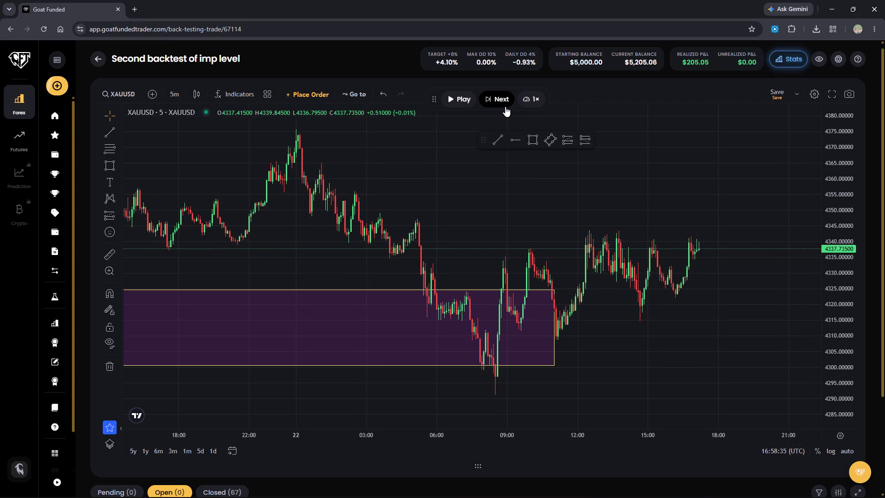
Step the XAUUSD replay forward on the 5-minute chart to about 18:25, following price further above the purple zone.
left_click(505, 107)
left_click(505, 107)
left_click(505, 107)
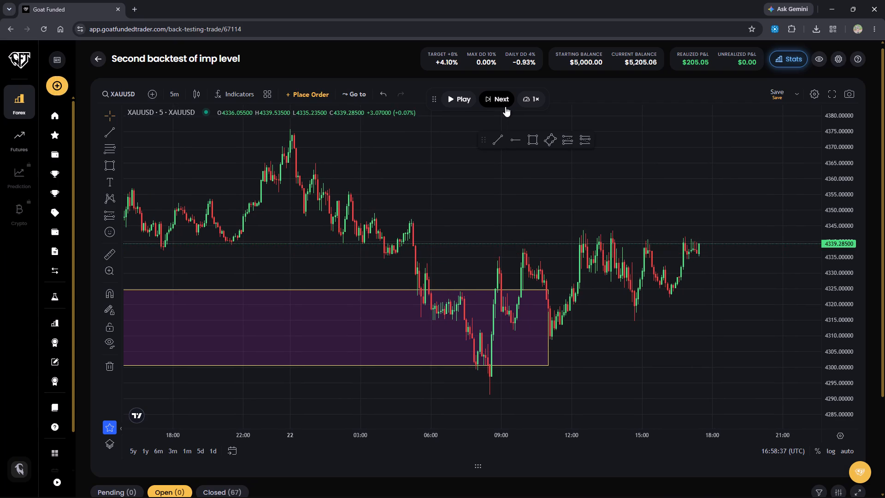
left_click(505, 107)
left_click(505, 107)
left_click(505, 107)
left_click(505, 107)
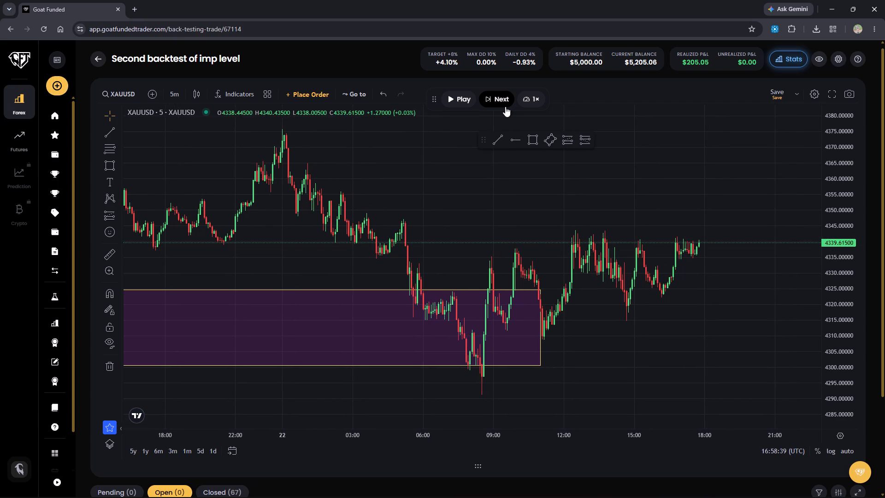
left_click(505, 107)
left_click(505, 107)
left_click(505, 107)
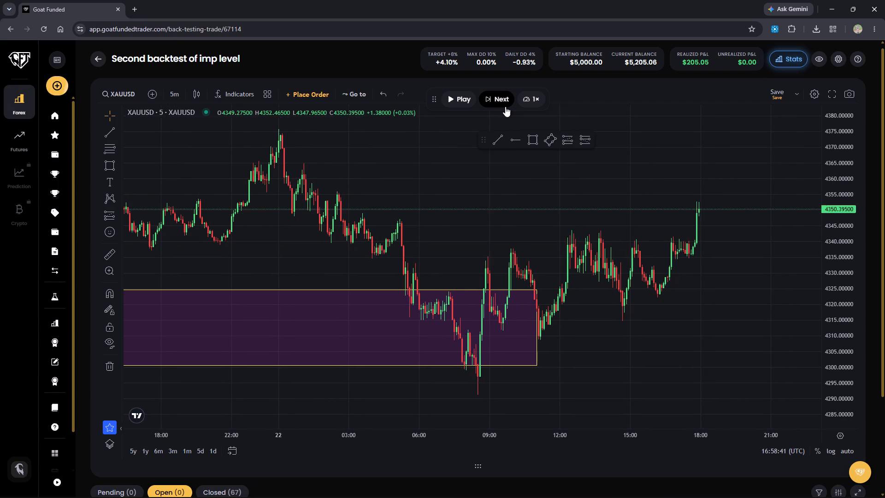
left_click(505, 107)
triple_click(505, 107)
double_click(505, 107)
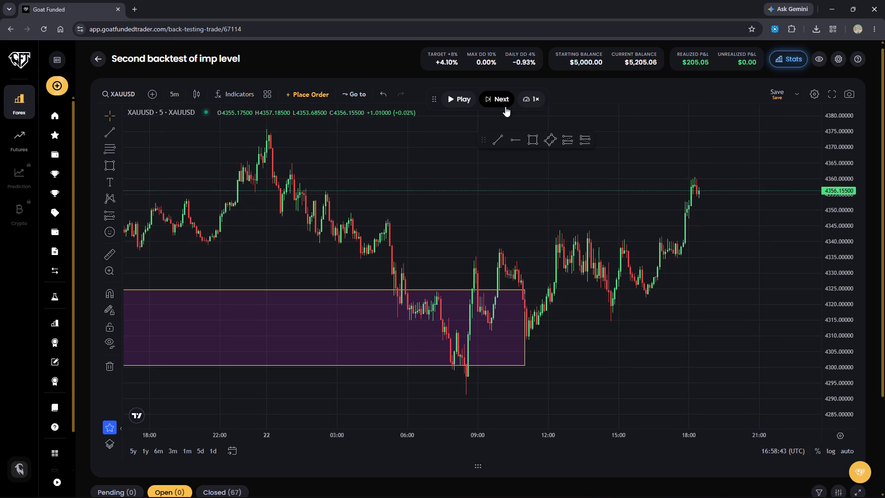
Step the XAUUSD replay forward on the 5-minute chart to about 19:25, following price back toward 4360.
left_click(505, 107)
left_click(505, 107)
left_click(505, 107)
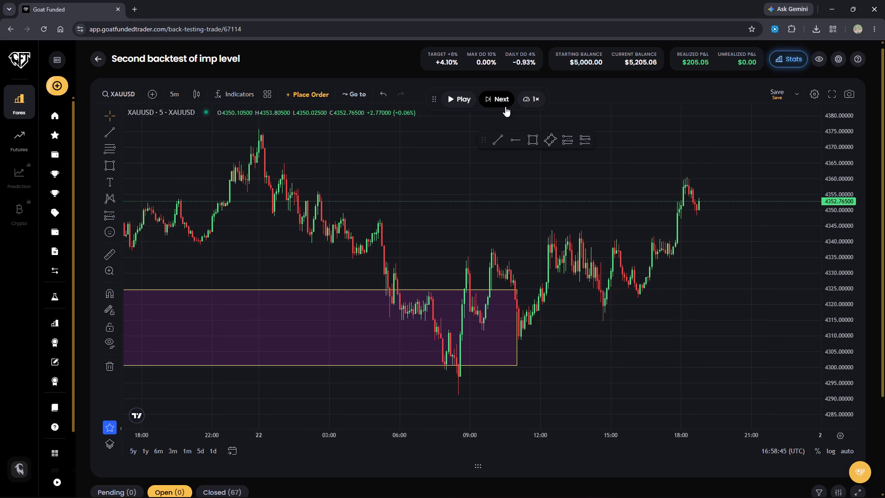
left_click(505, 107)
left_click(505, 107)
left_click(505, 107)
left_click(505, 107)
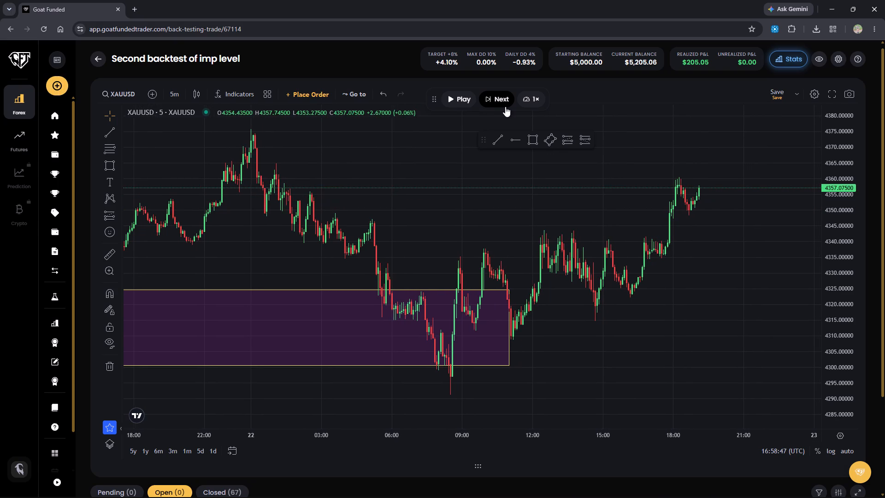
triple_click(505, 107)
left_click(505, 107)
left_click(505, 107)
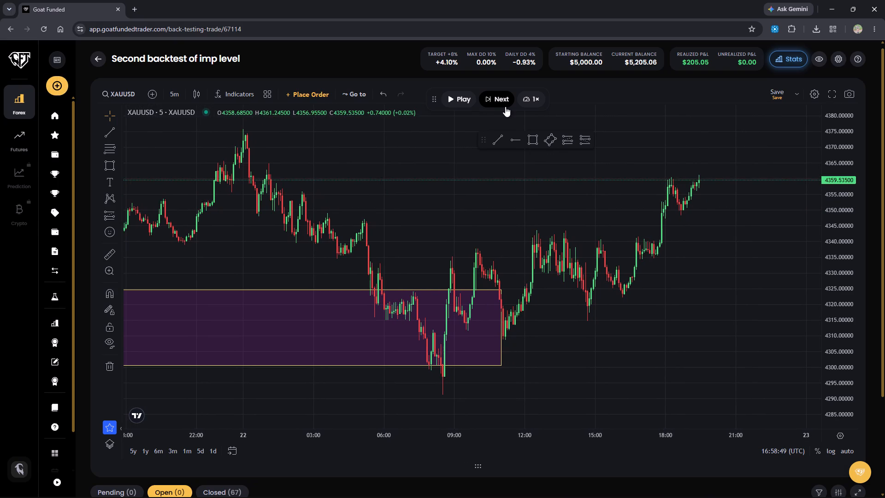
Advance the XAUUSD replay to about 20:55, following the 5-minute candles without opening a trade.
triple_click(505, 107)
double_click(505, 107)
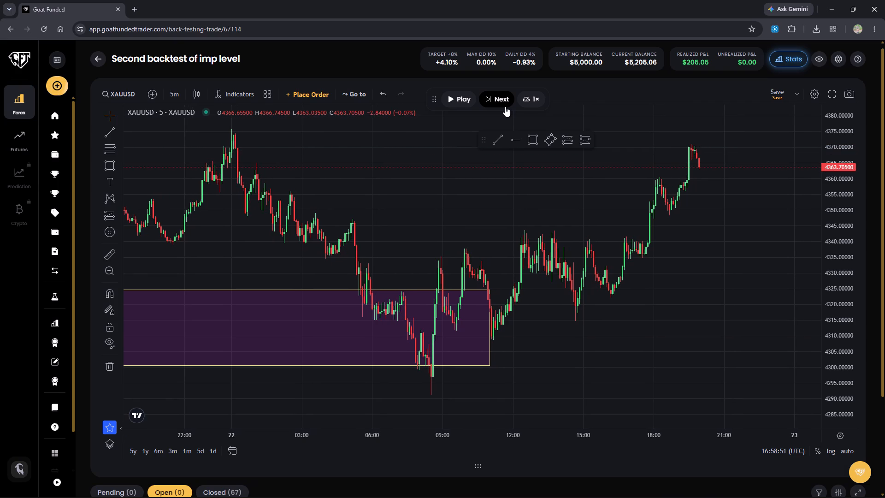
triple_click(505, 107)
left_click(505, 107)
left_click(505, 107)
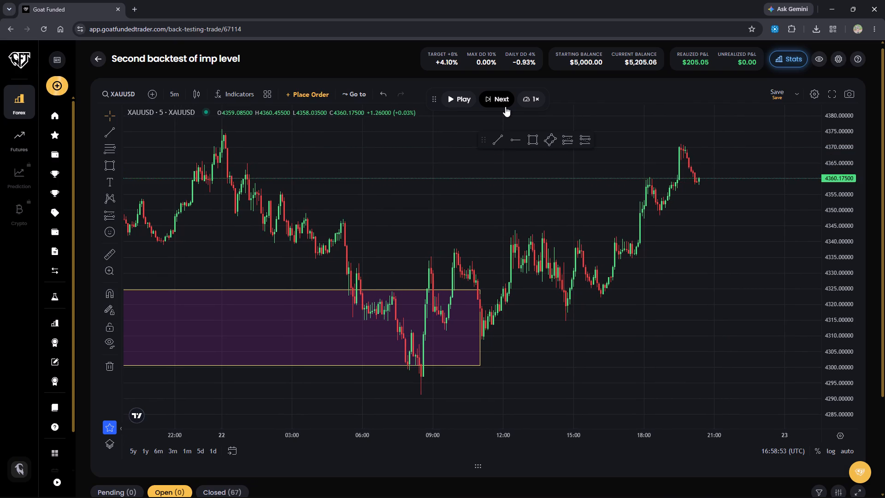
left_click(505, 107)
left_click(505, 107)
left_click(505, 107)
double_click(505, 107)
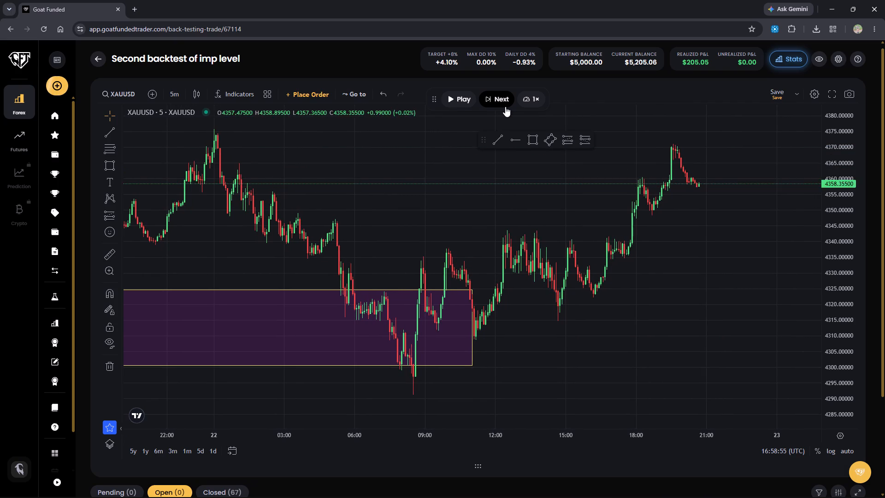
double_click(505, 107)
left_click(505, 107)
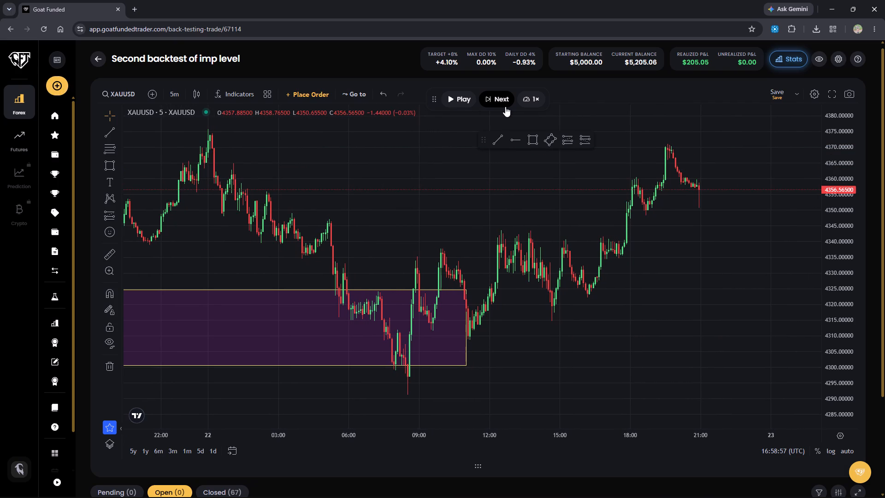
Step the XAUUSD replay past 22:00 to about 23:05 on the 5-minute chart.
left_click(505, 107)
left_click(505, 107)
left_click(505, 107)
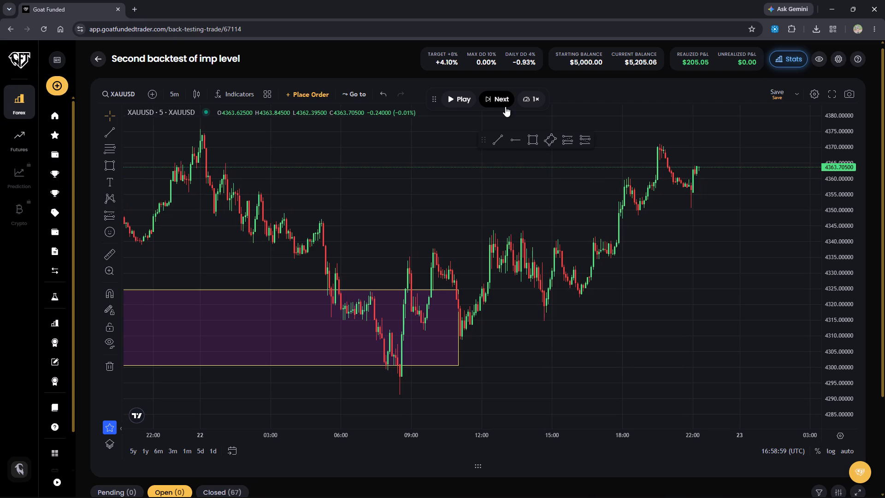
left_click(505, 107)
left_click(505, 107)
left_click(505, 107)
left_click(505, 107)
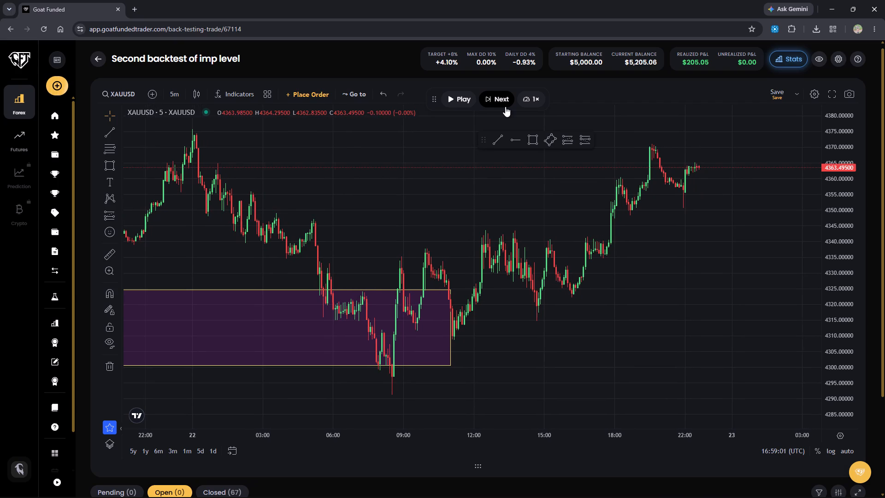
triple_click(505, 107)
triple_click(505, 107)
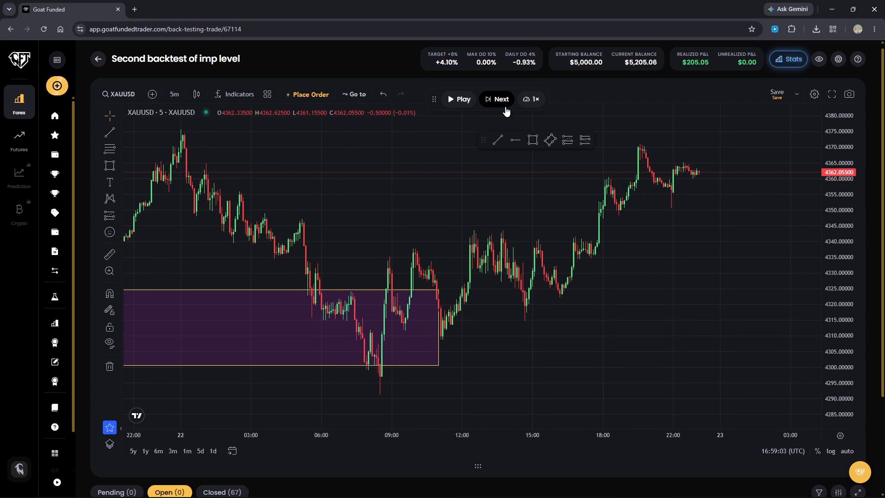
Advance the XAUUSD replay to the start of the 23rd, stopping on the 5-minute candle near 4367.
triple_click(505, 107)
left_click(505, 107)
triple_click(505, 107)
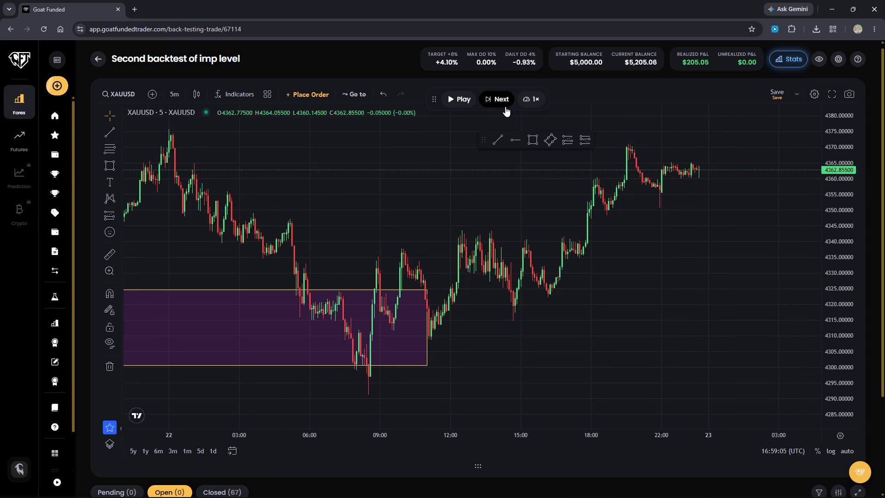
left_click(505, 107)
left_click(505, 107)
left_click(505, 107)
left_click(505, 107)
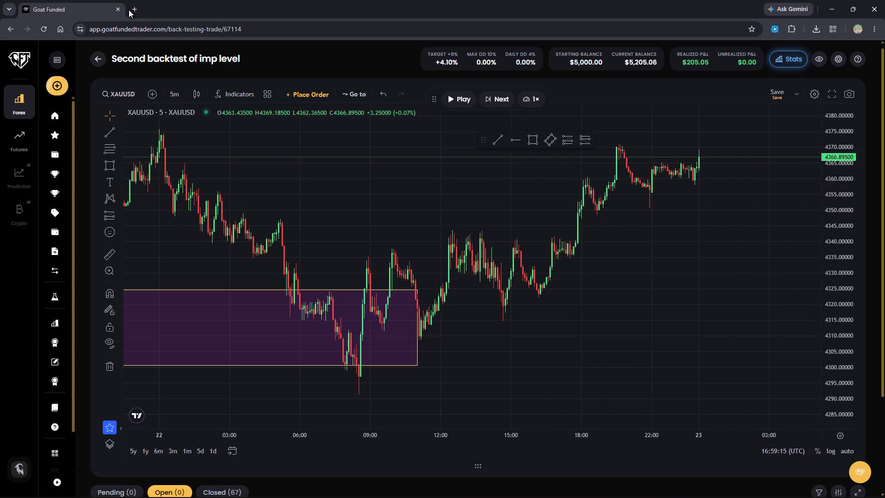
Open a new order for XAUUSD at the start of the 23rd.
left_click(299, 95)
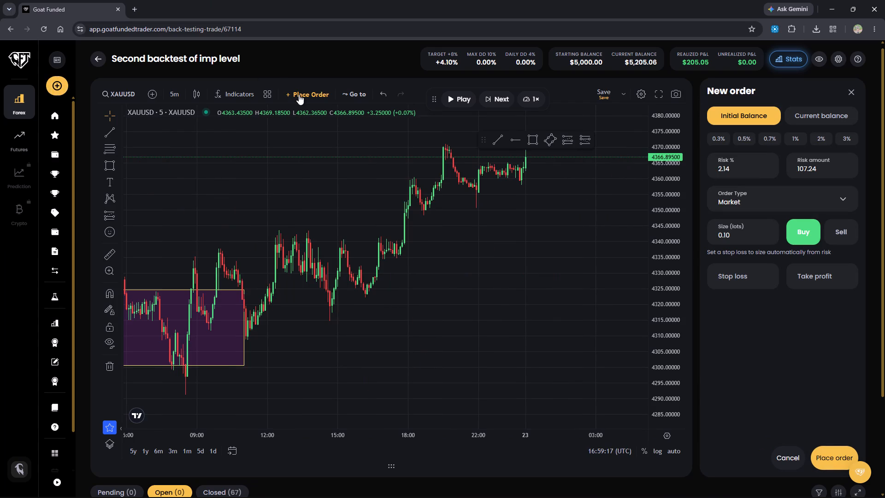
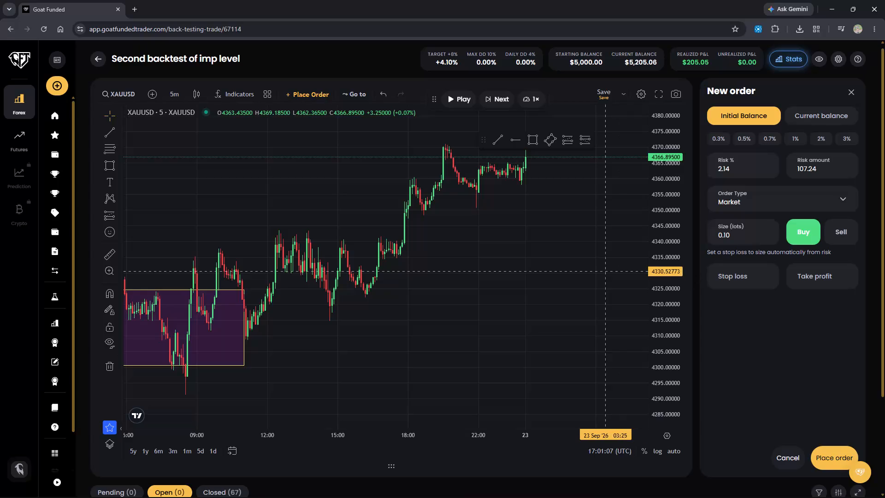
Advance the XAUUSD replay on the 5-minute chart from the start of the 23rd to about 01:10.
left_click_drag(606, 271, 605, 271)
left_click_drag(605, 271, 584, 308)
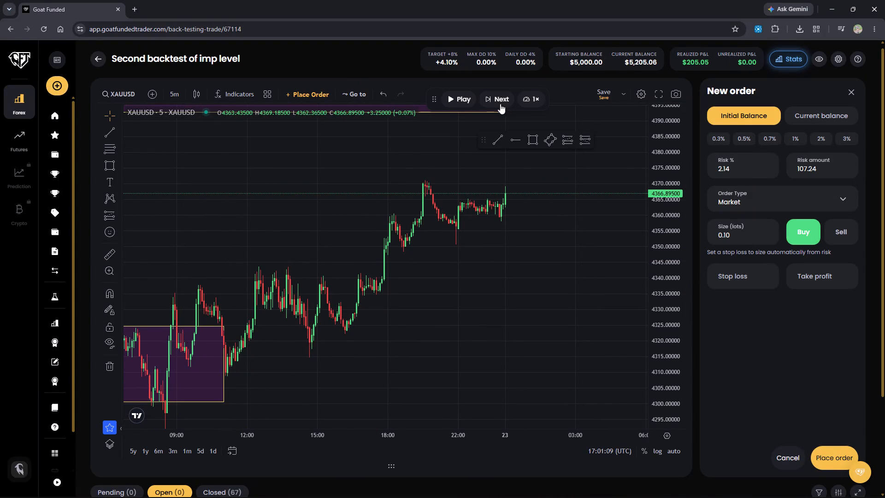
left_click(499, 103)
left_click(499, 103)
left_click(499, 103)
left_click(499, 103)
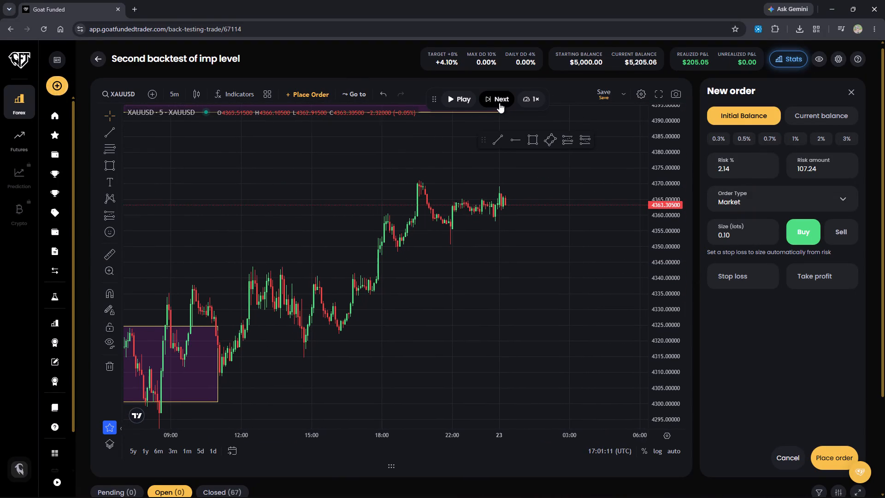
left_click(499, 103)
left_click(499, 103)
double_click(499, 103)
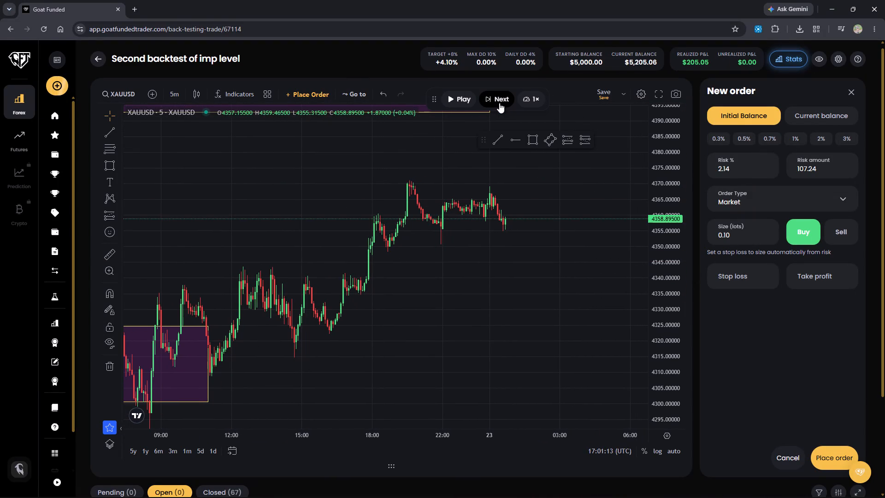
left_click(499, 103)
left_click(499, 103)
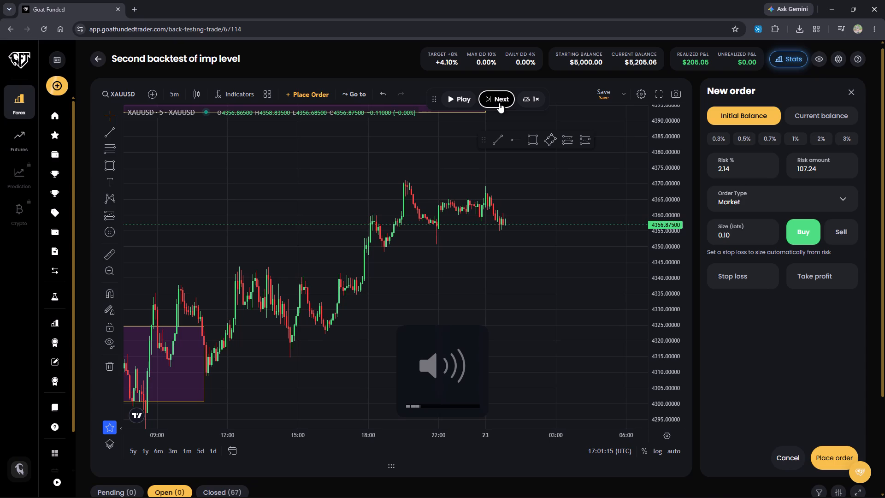
left_click(499, 103)
left_click(499, 103)
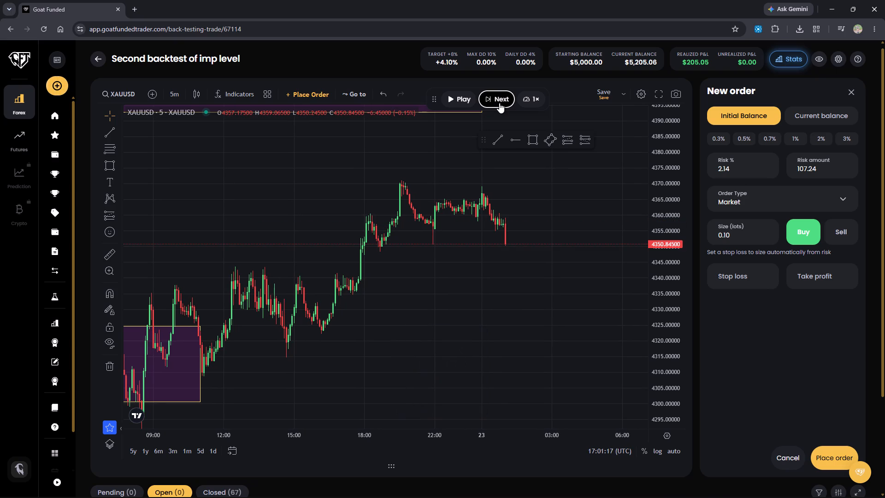
left_click(499, 103)
left_click(499, 103)
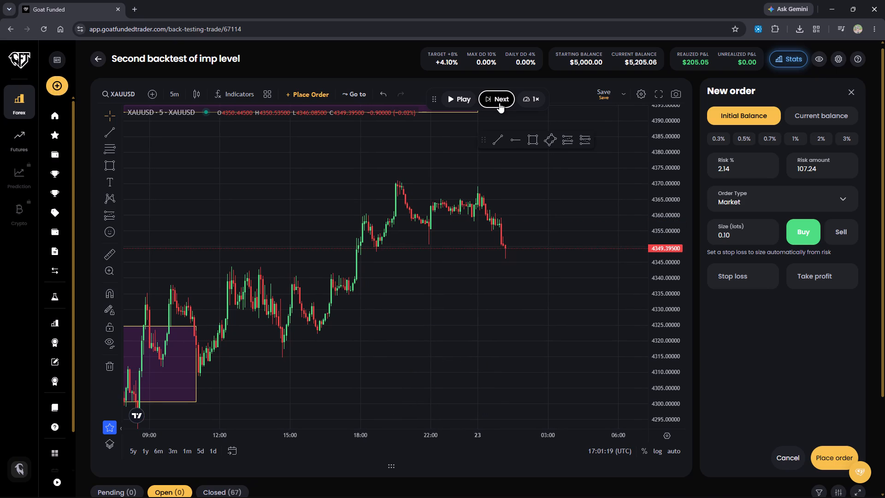
Step the XAUUSD replay candle by candle to about 02:20 on the 23rd without placing the order.
left_click(499, 103)
left_click(499, 103)
left_click(499, 103)
left_click(499, 103)
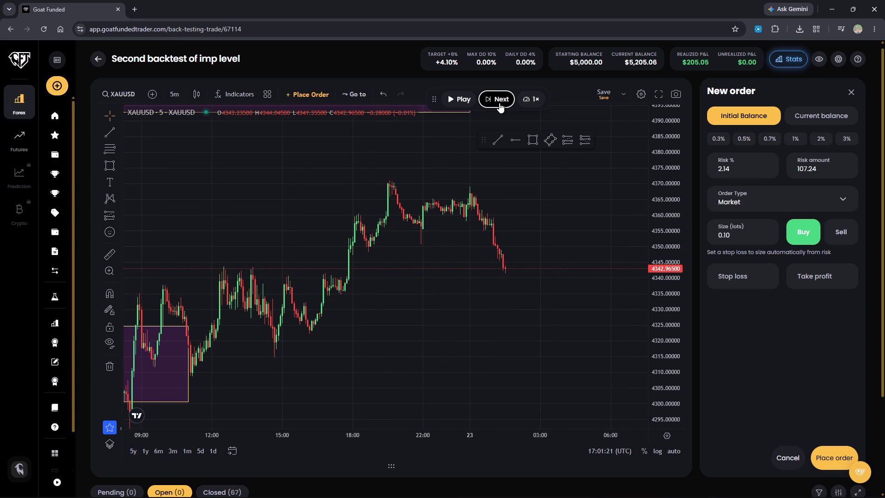
left_click(499, 103)
left_click(499, 103)
left_click(499, 103)
left_click(499, 103)
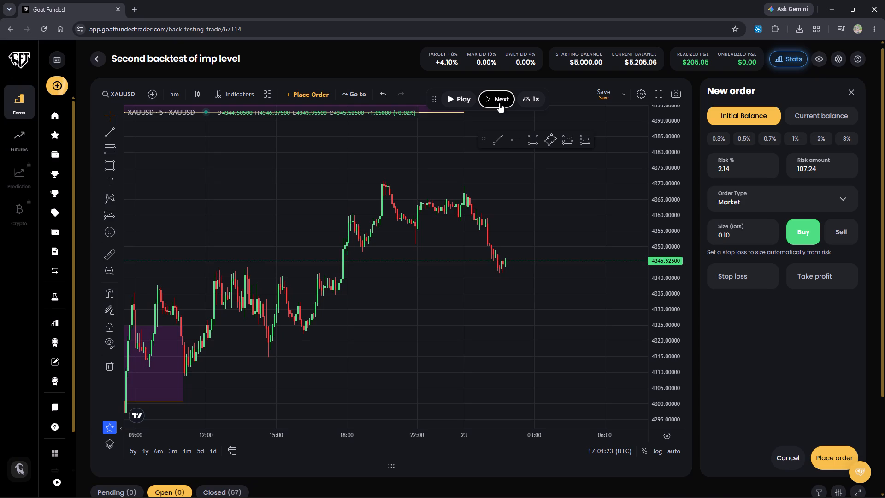
left_click(499, 103)
left_click(499, 103)
left_click(499, 103)
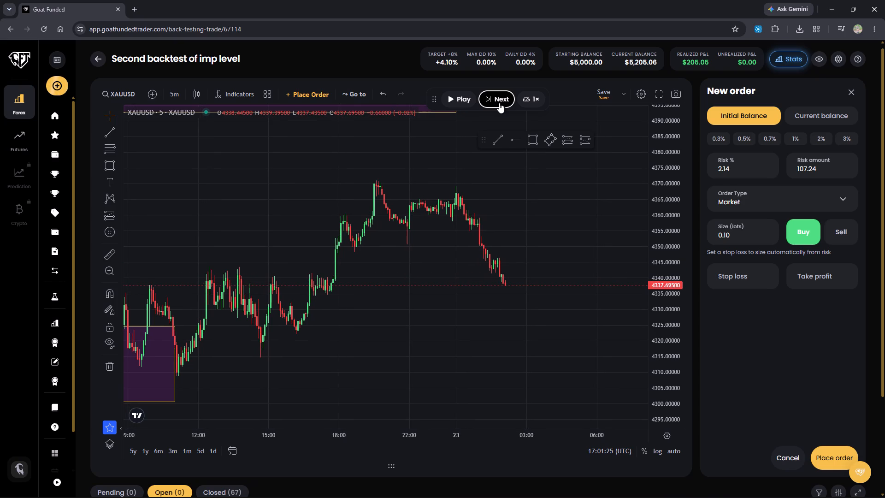
left_click(499, 103)
left_click(499, 103)
left_click(499, 103)
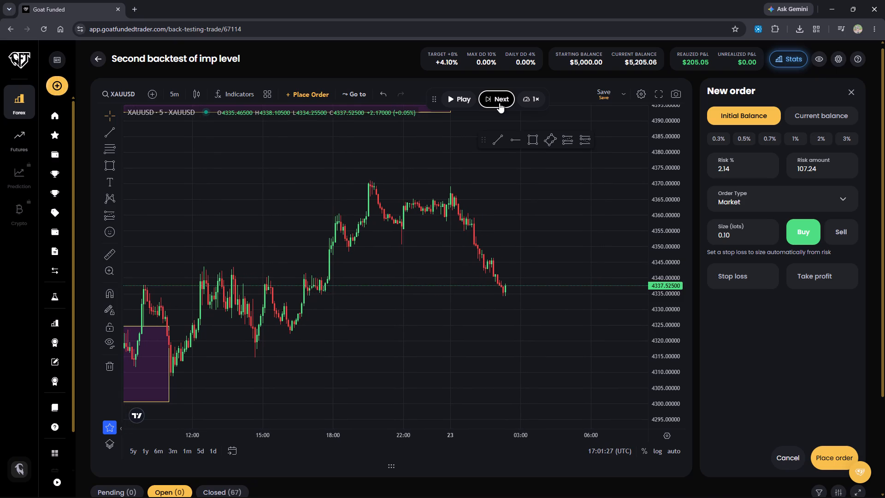
Advance the XAUUSD replay to about 03:40, stopping on the 5-minute candle near 4341.
left_click(499, 103)
left_click(499, 103)
left_click(499, 103)
left_click(499, 103)
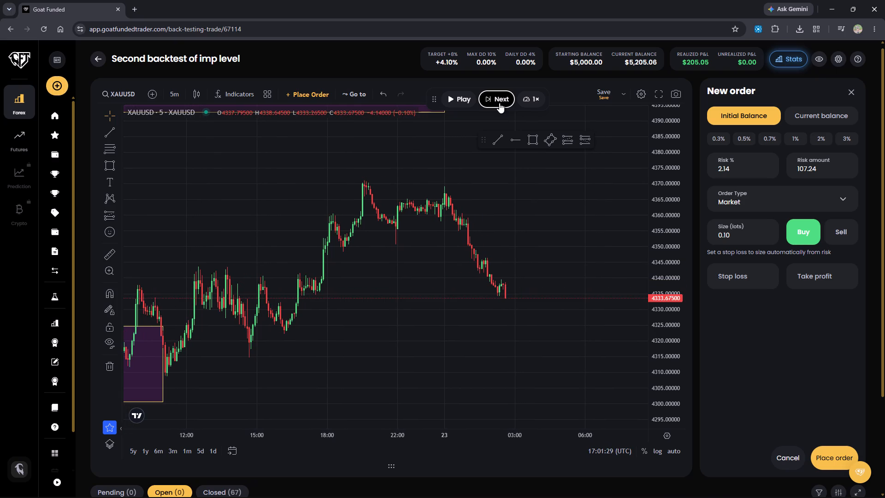
left_click(499, 103)
left_click(499, 103)
left_click(499, 103)
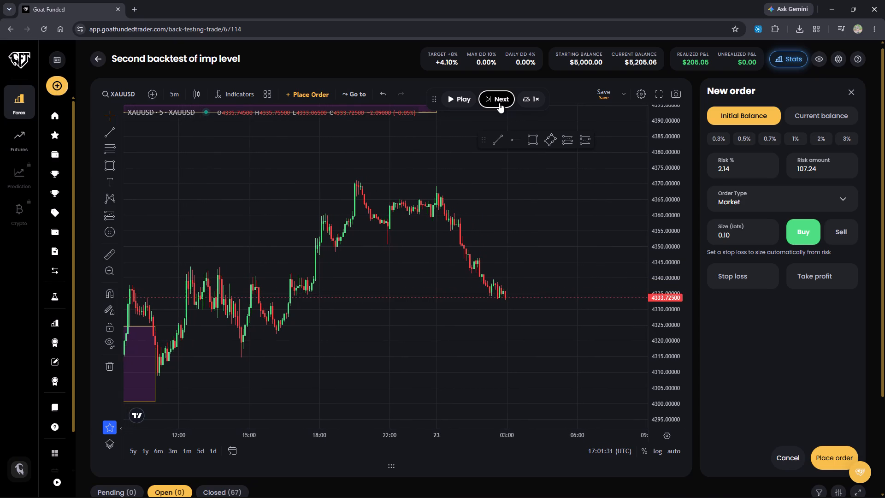
left_click(499, 103)
left_click(499, 103)
left_click(499, 103)
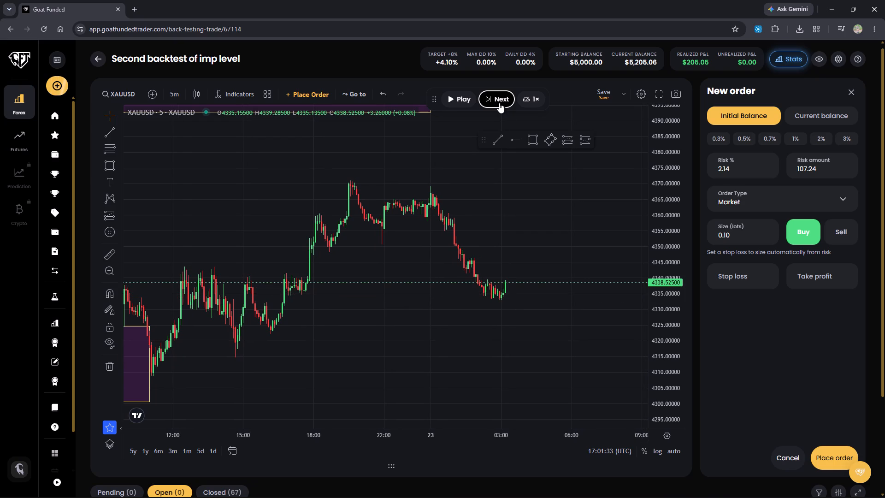
left_click(499, 103)
left_click(499, 103)
left_click(499, 103)
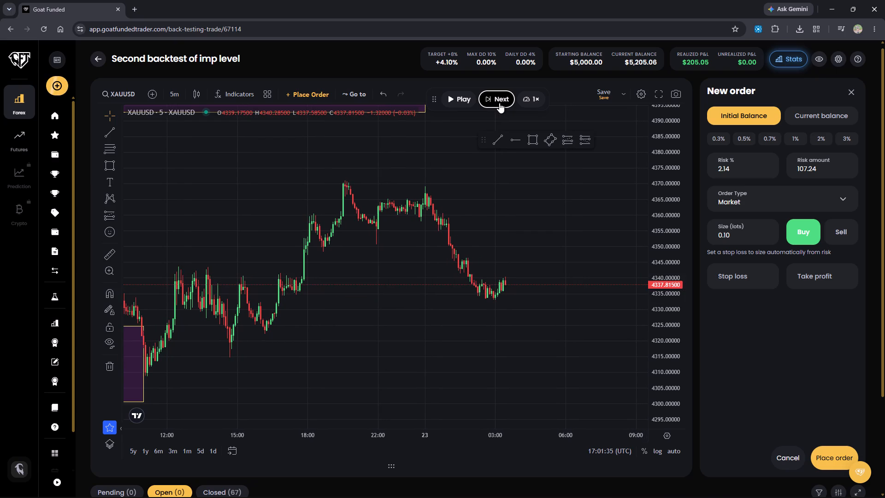
left_click(499, 103)
left_click(499, 103)
left_click(499, 103)
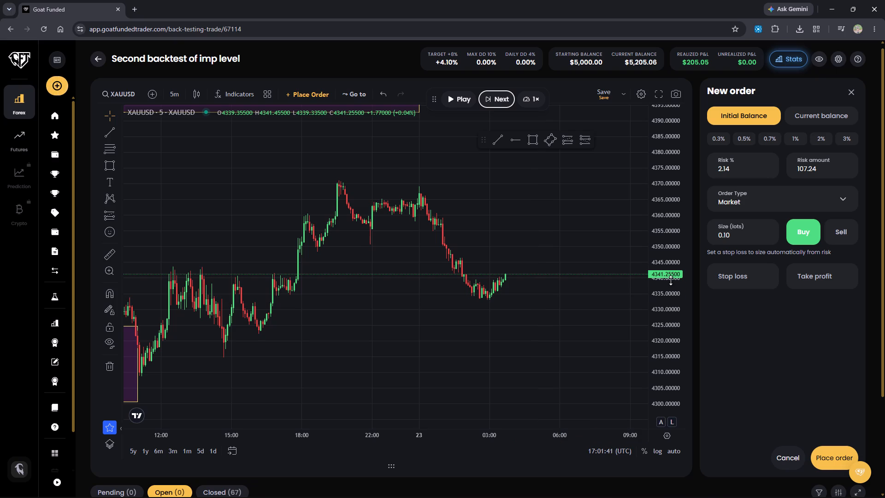
Place a 0.04-lot market buy on XAUUSD with stop loss 4333 and take profit 4368.
left_click(733, 272)
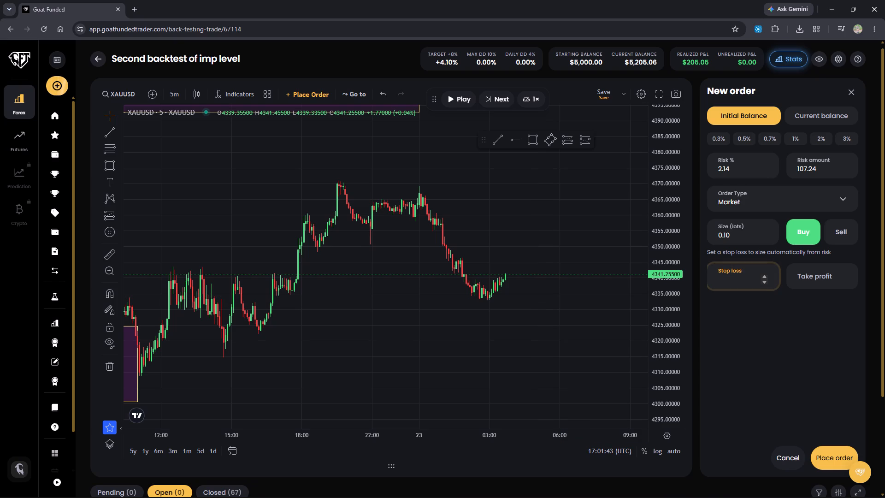
key("4")
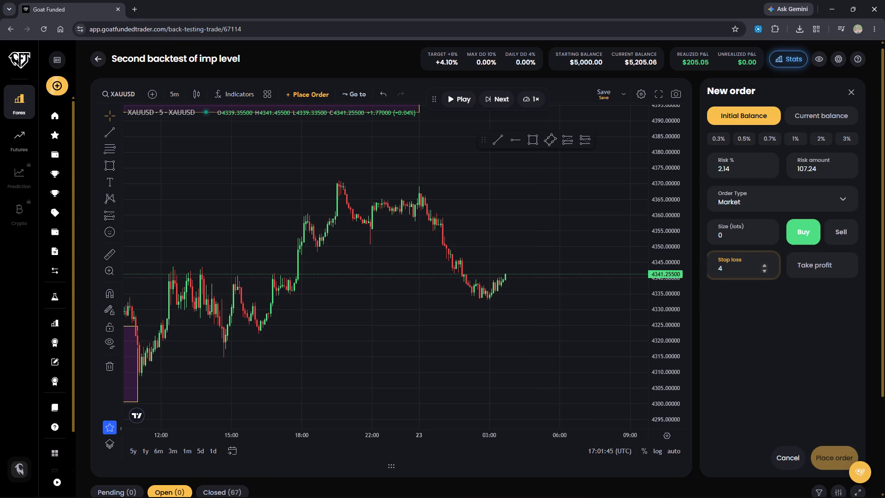
key("3")
key("3")
key("3")
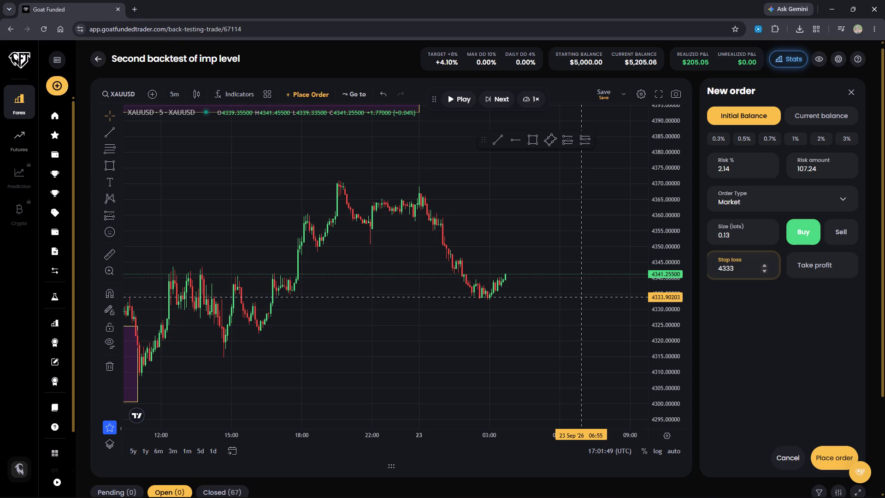
left_click(743, 240)
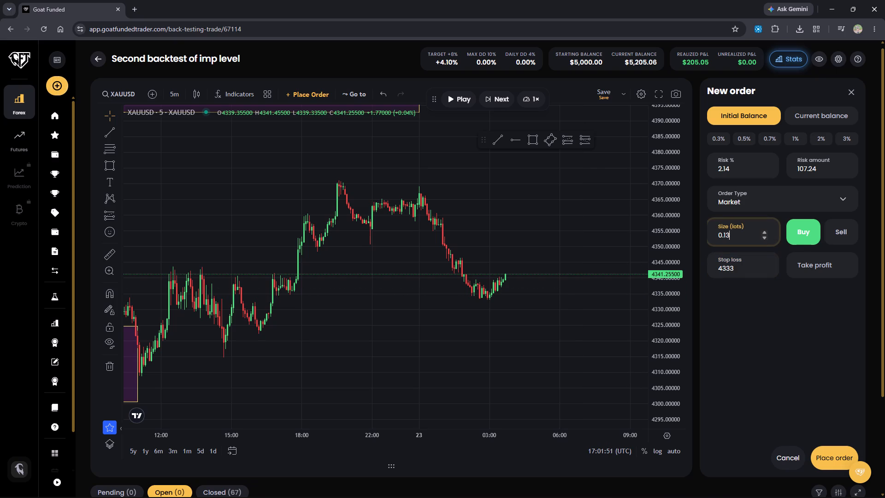
key("BackSpace")
key("BackSpace")
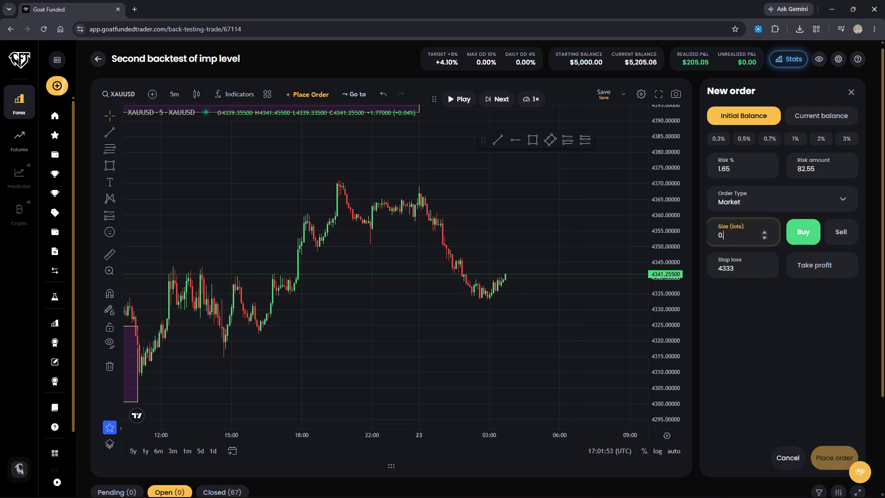
key("0")
key("4")
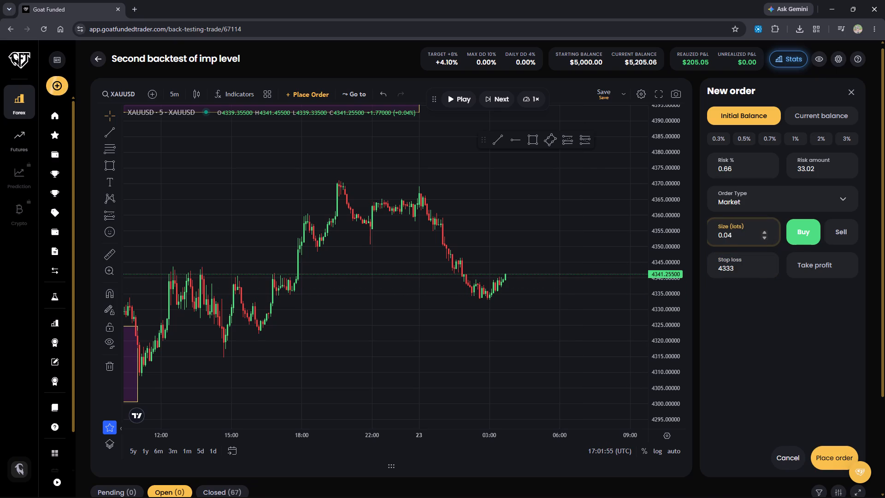
left_click(836, 270)
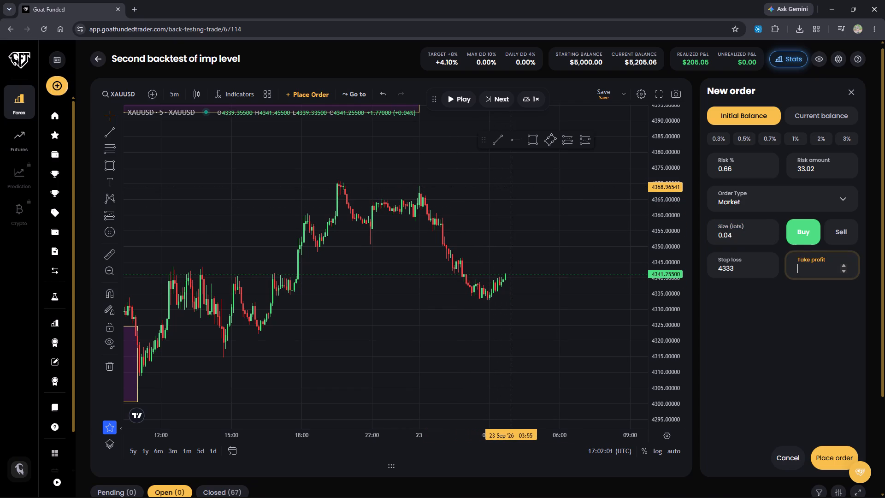
type("43")
type("68")
left_click(838, 452)
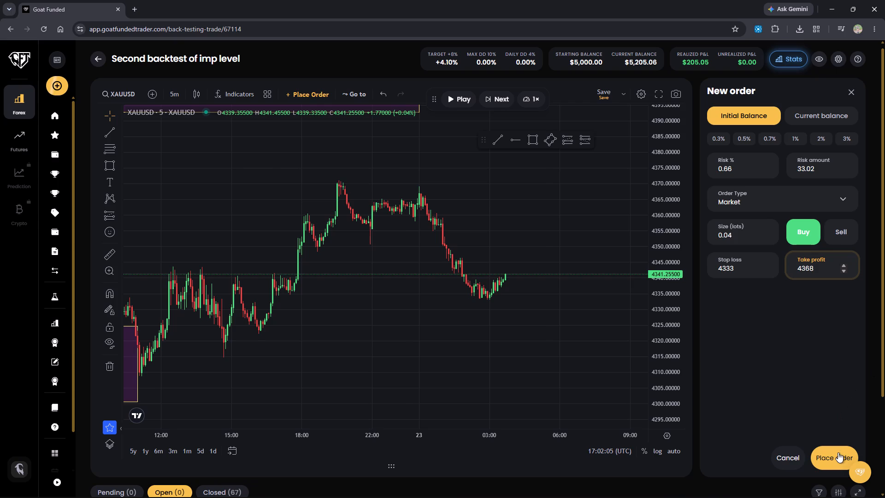
Advance the replay to about 05:40 with the long trade open, then dismiss its trade review without adding notes.
left_click_drag(726, 350, 663, 363)
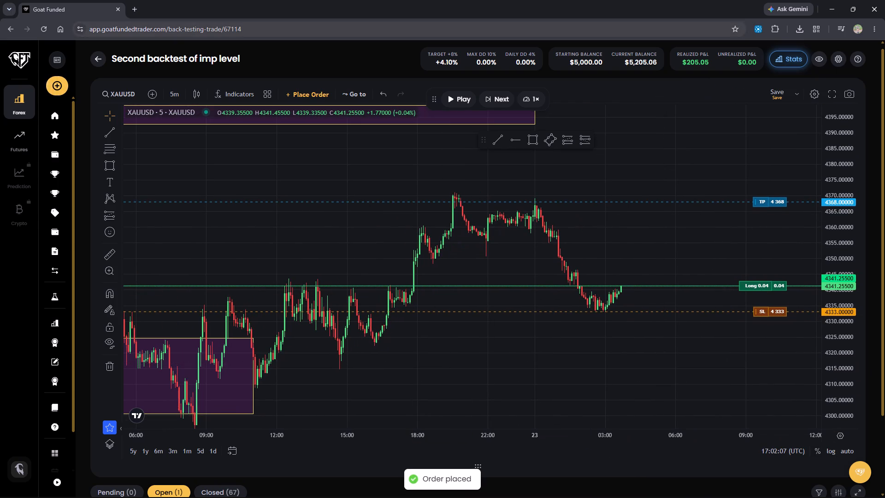
left_click(497, 103)
left_click(497, 103)
triple_click(497, 103)
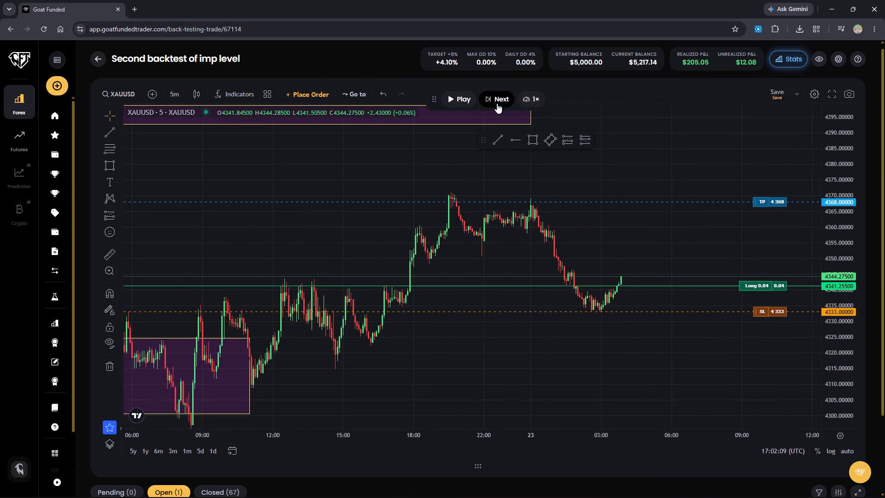
triple_click(497, 103)
triple_click(497, 103)
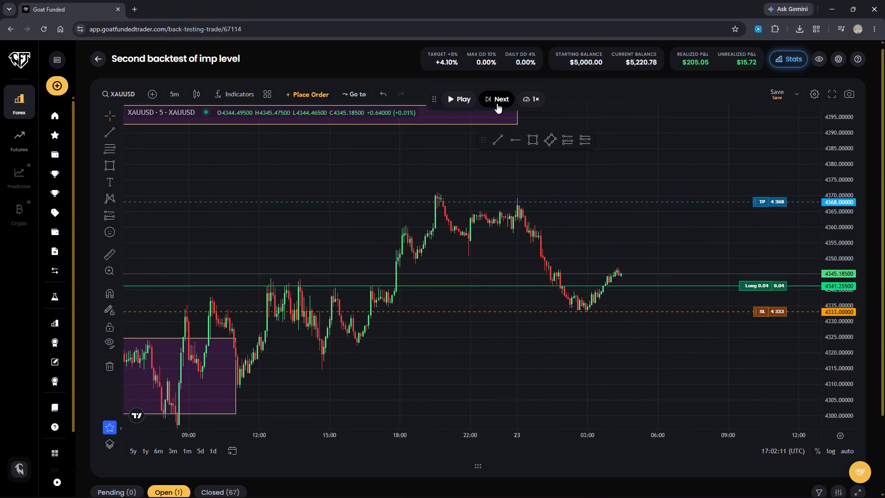
triple_click(497, 103)
triple_click(497, 103)
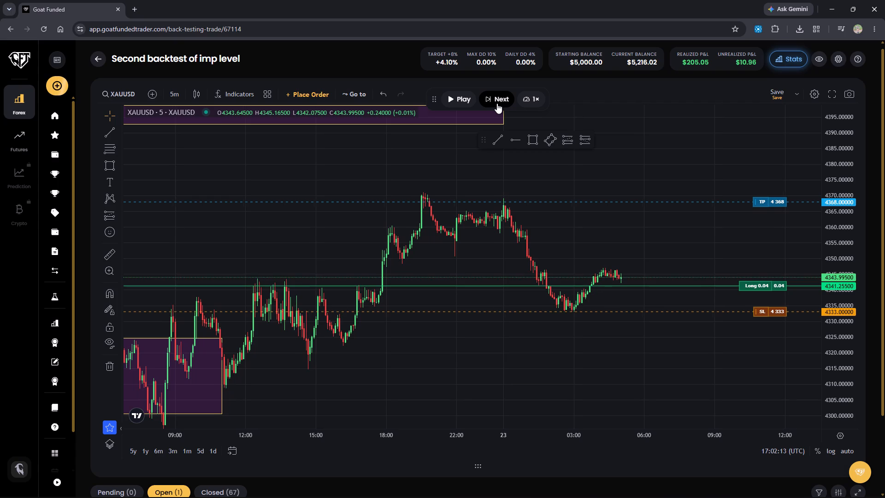
double_click(497, 103)
triple_click(497, 103)
left_click(497, 103)
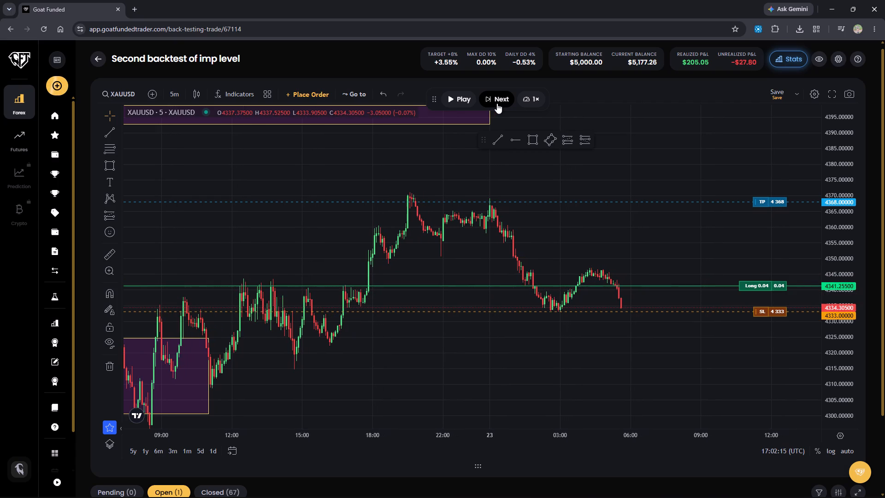
left_click(497, 103)
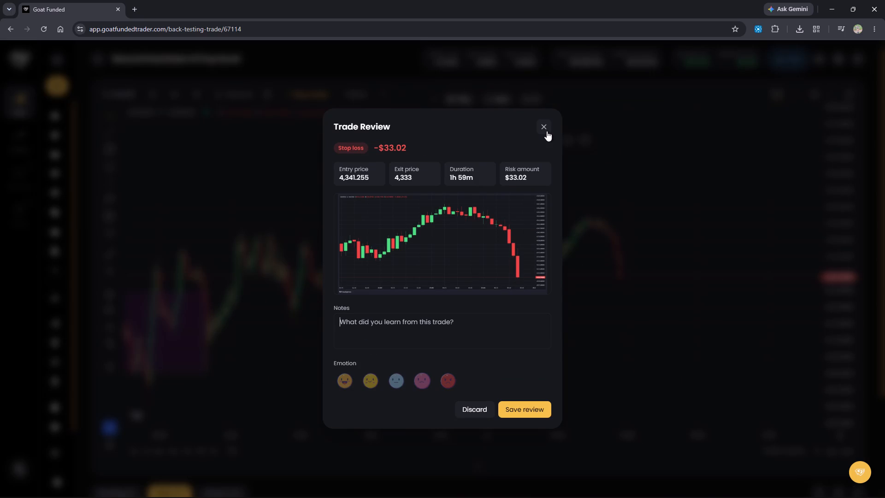
left_click(547, 131)
Advance the XAUUSD replay to about 06:35 on the 5-minute chart without opening a trade.
left_click(493, 93)
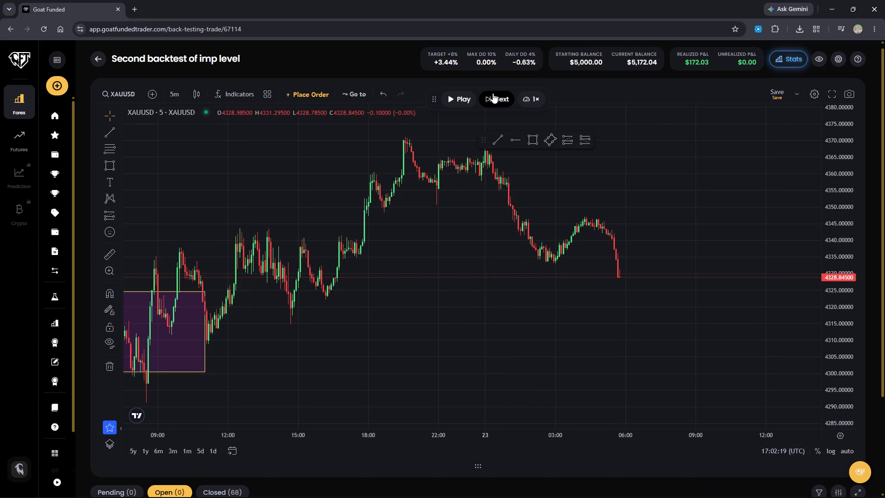
left_click(493, 93)
left_click(493, 93)
left_click(493, 93)
left_click(493, 93)
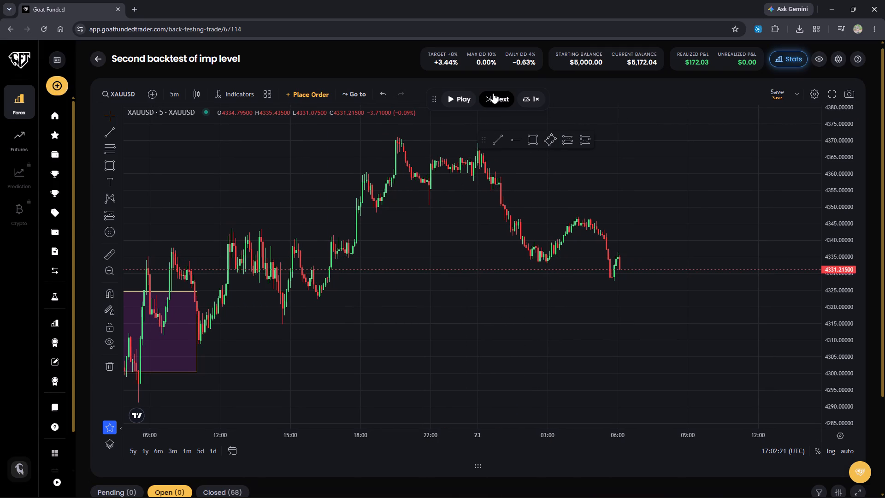
left_click(493, 93)
left_click(493, 93)
left_click(493, 93)
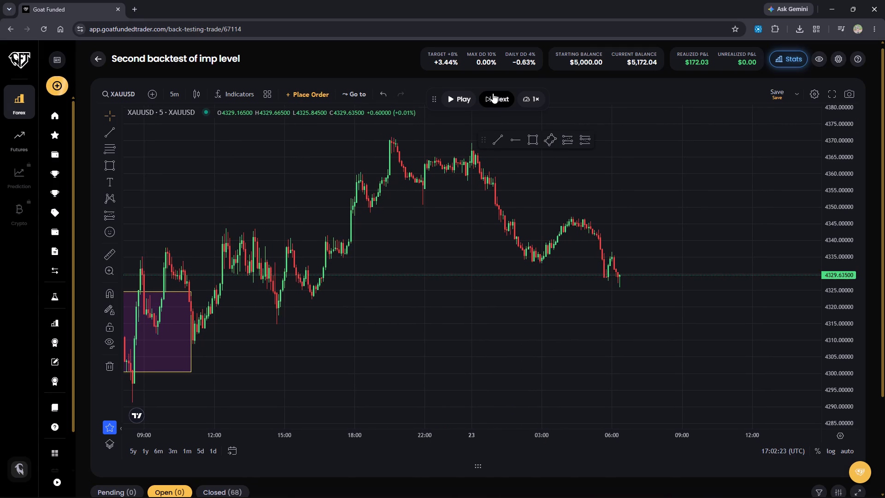
left_click(493, 93)
left_click(493, 93)
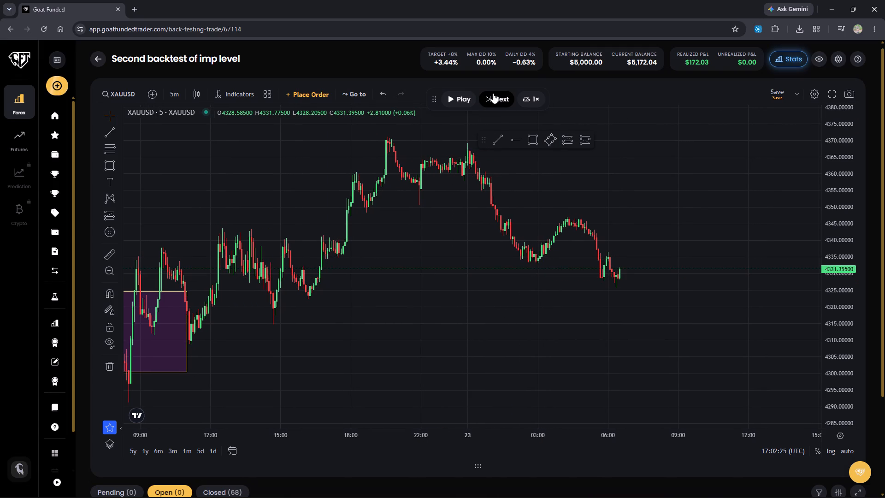
left_click(493, 93)
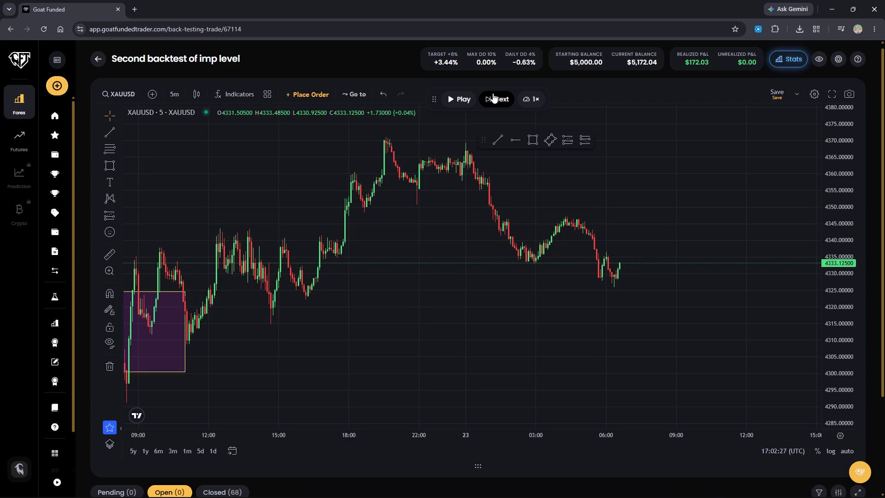
Advance the XAUUSD replay on the 5-minute chart to about 07:55, stopping on the candle near 4319.
left_click(493, 93)
left_click(493, 93)
left_click(493, 93)
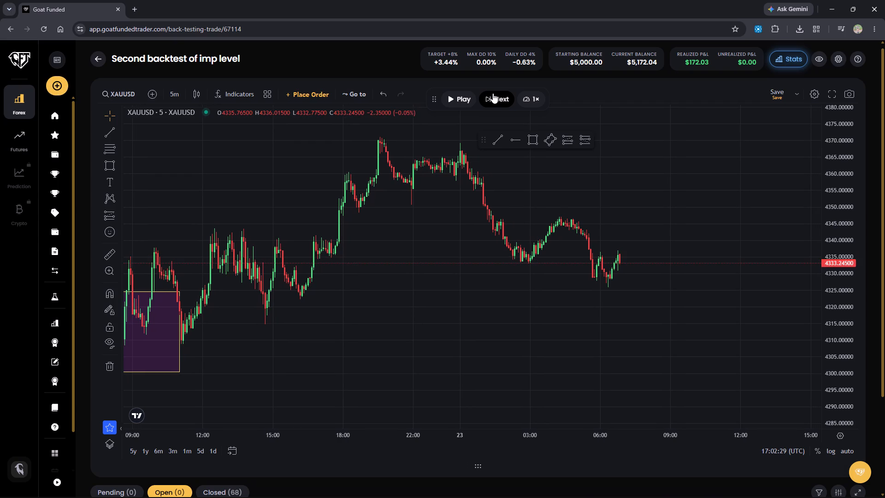
left_click(493, 93)
left_click(493, 93)
left_click(493, 93)
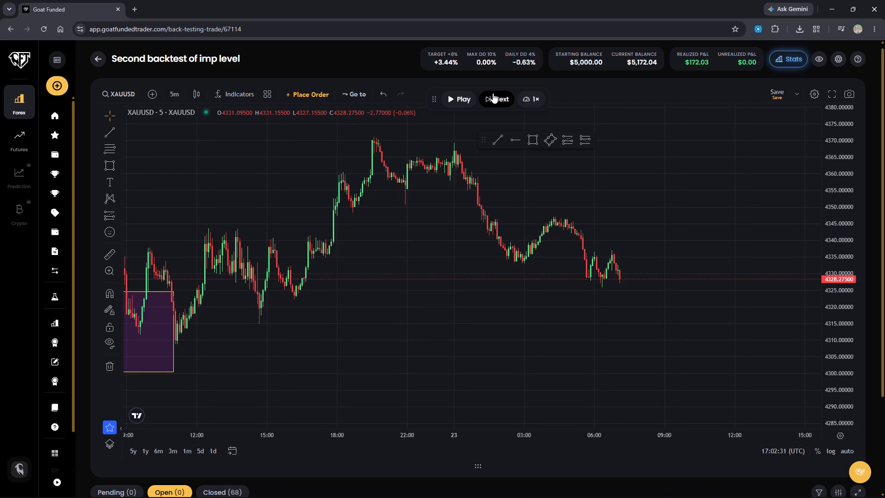
left_click(493, 93)
left_click(493, 93)
left_click(493, 93)
left_click(493, 93)
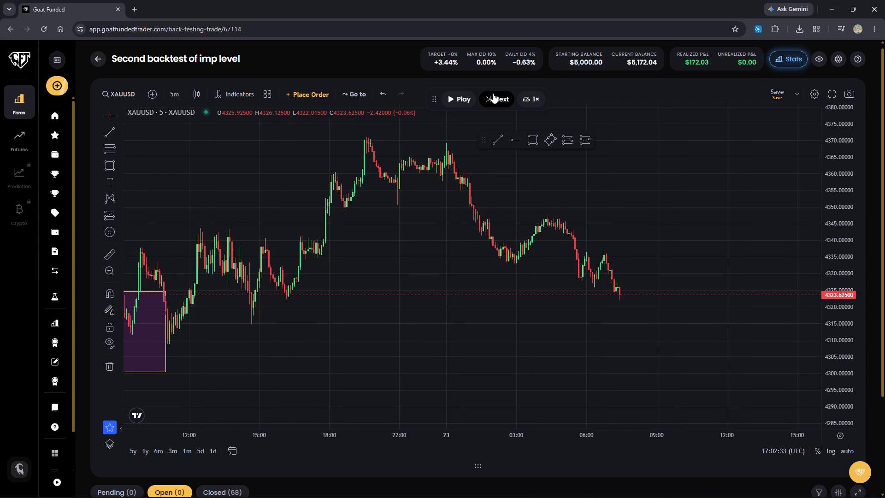
left_click(493, 93)
left_click(493, 93)
left_click(493, 93)
left_click(493, 93)
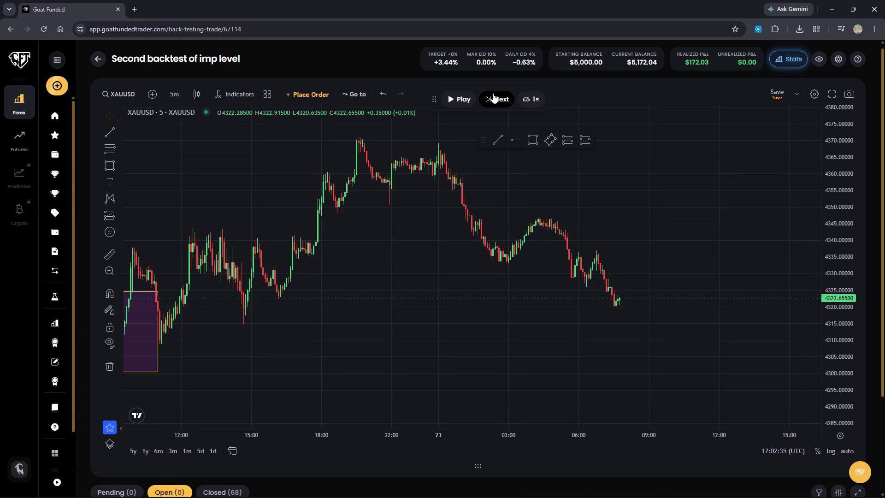
left_click(493, 93)
left_click(493, 93)
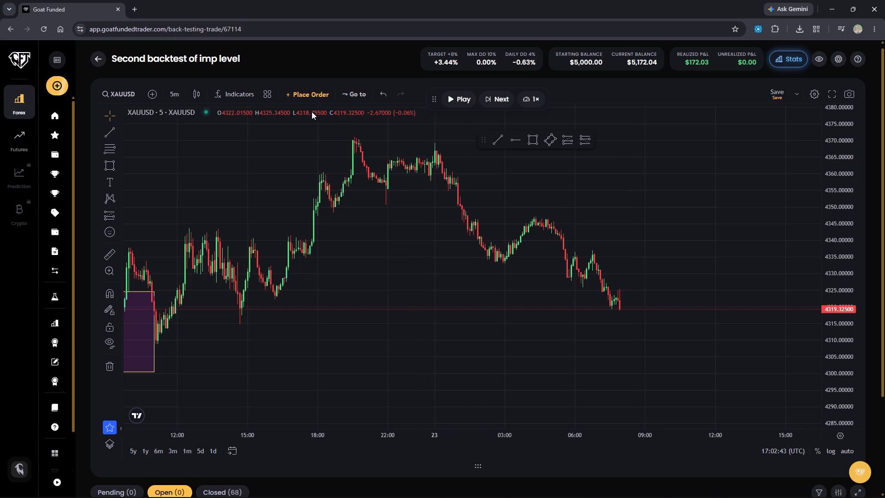
Set up a market sell order on XAUUSD with stop loss 4322 and a size of 0.1 lots.
left_click(318, 97)
left_click(842, 229)
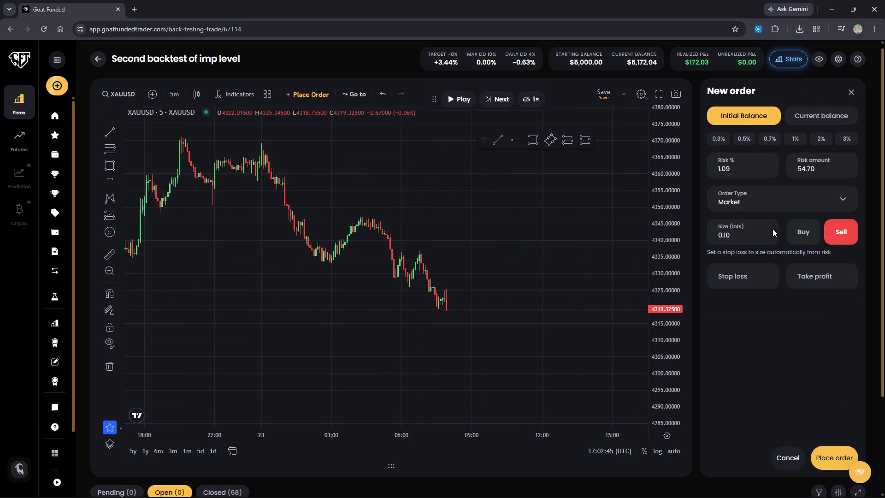
left_click(739, 231)
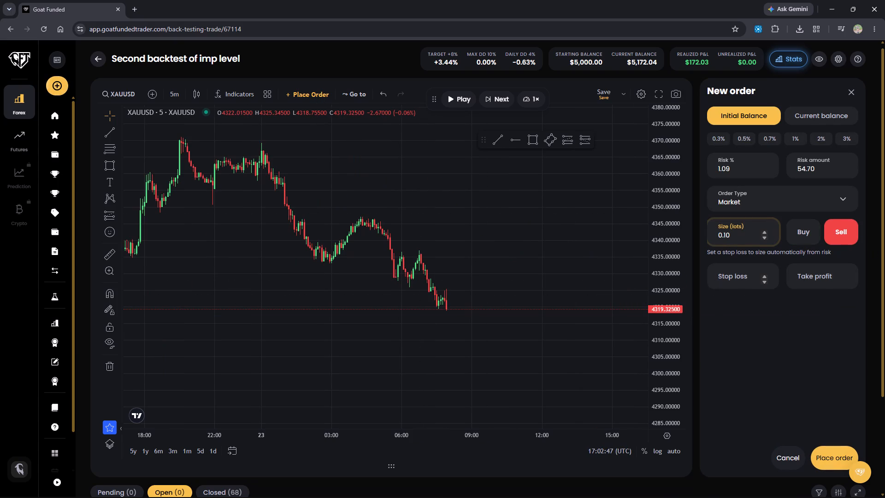
left_click(721, 276)
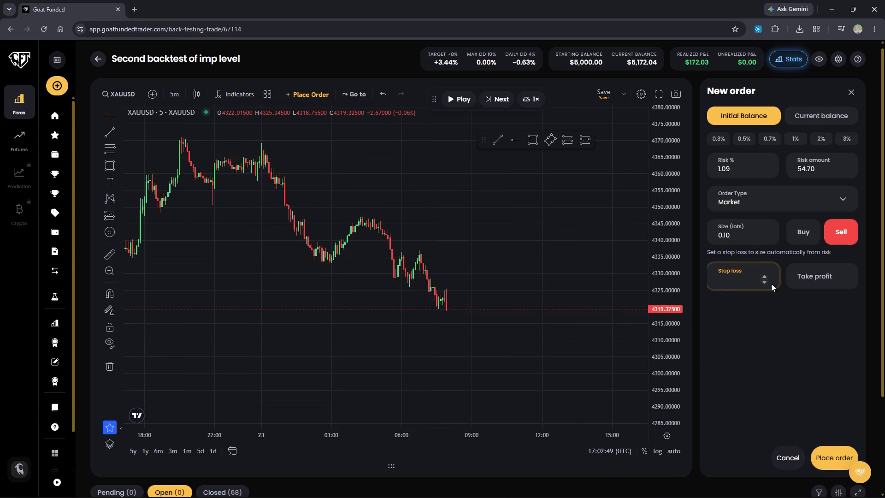
type("431")
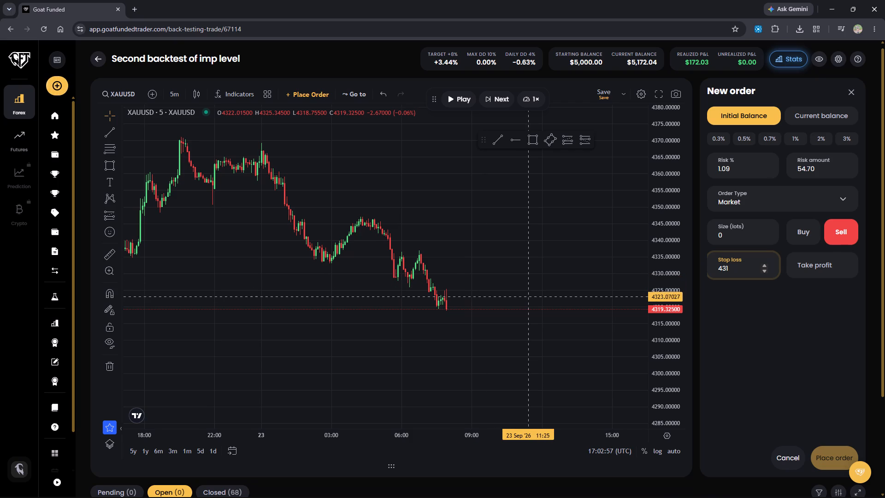
key("BackSpace")
type("22")
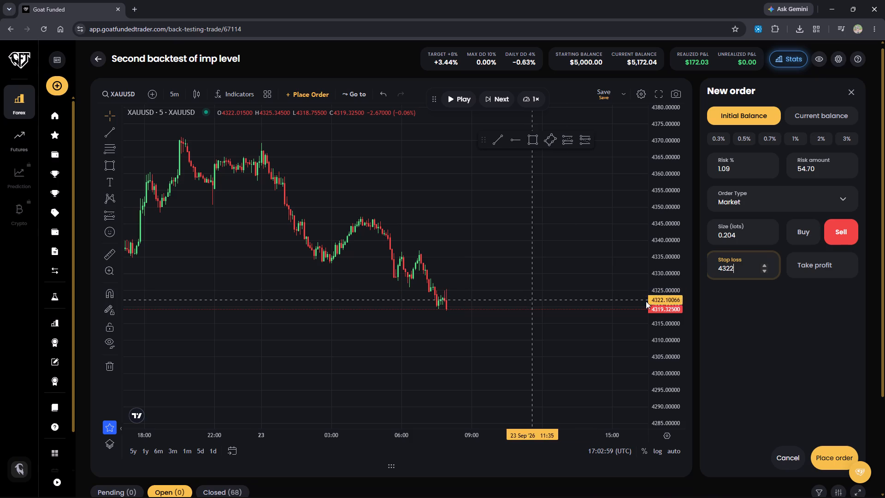
left_click(742, 240)
key("BackSpace")
key("BackSpace")
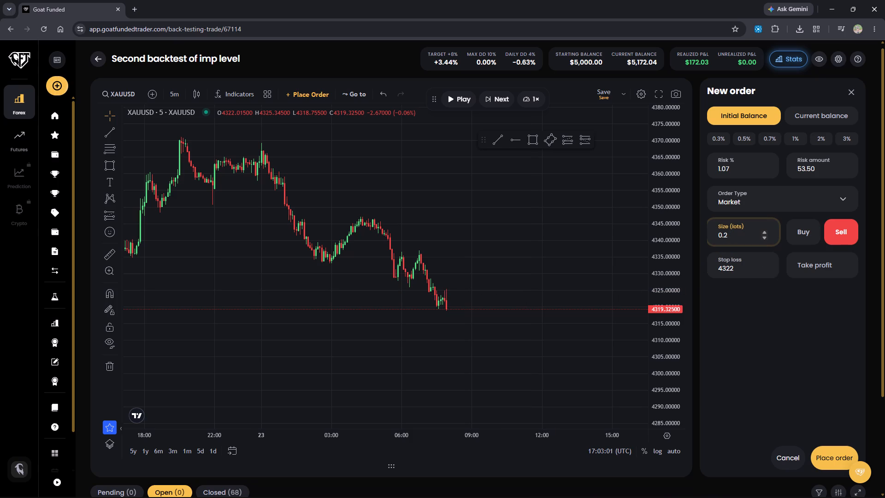
key("BackSpace")
key("1")
Set the sell order's take profit to 4309 and place the order.
scroll(548, 281, "down", 4)
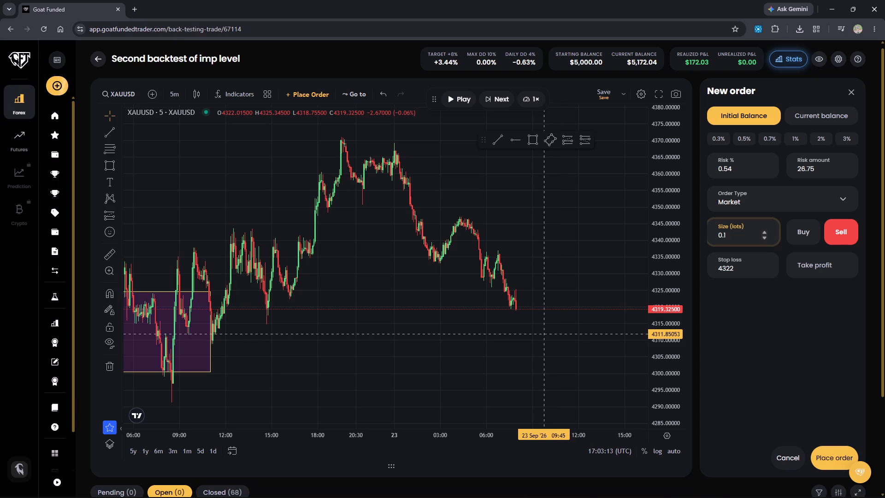
left_click(812, 270)
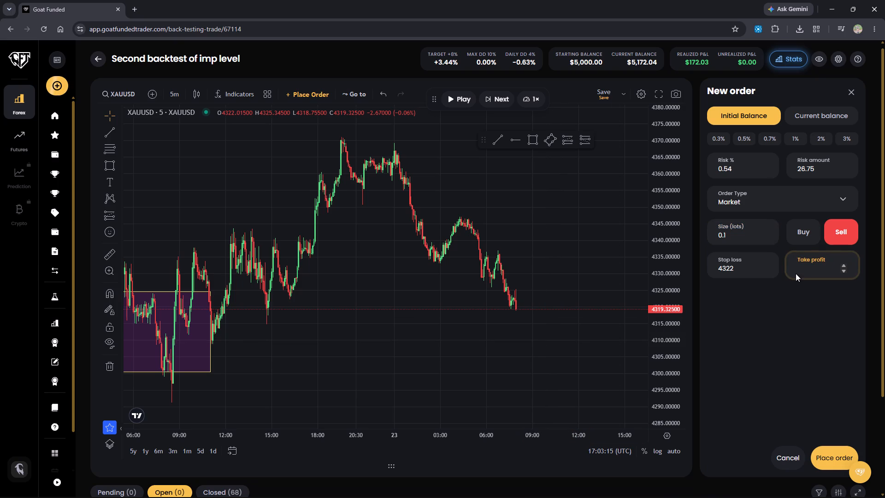
key("3")
key("BackSpace")
type("43")
key("1")
key("BackSpace")
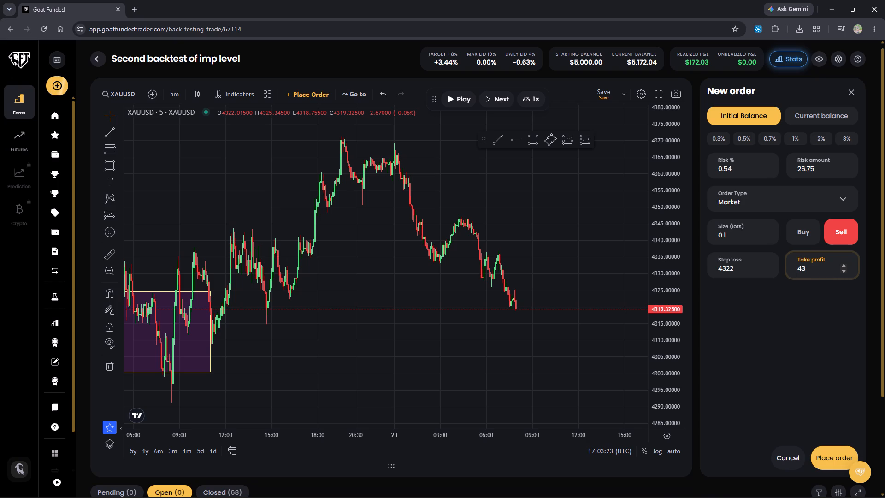
type("09")
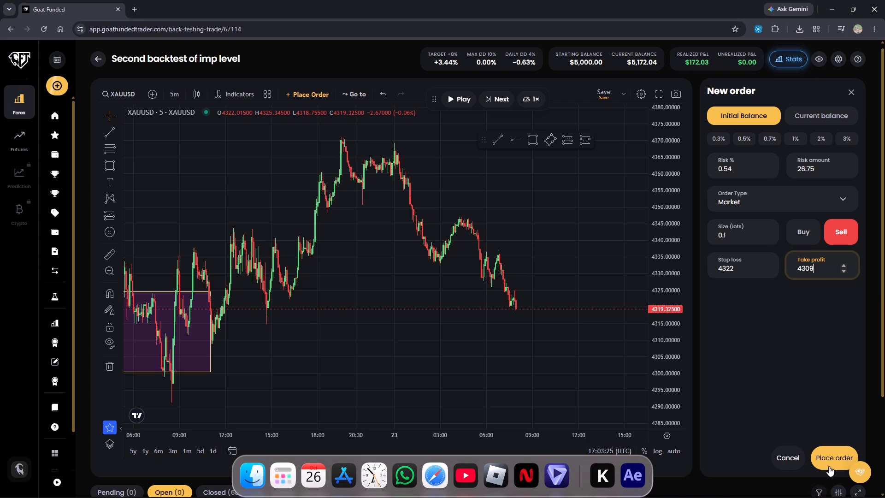
left_click(832, 456)
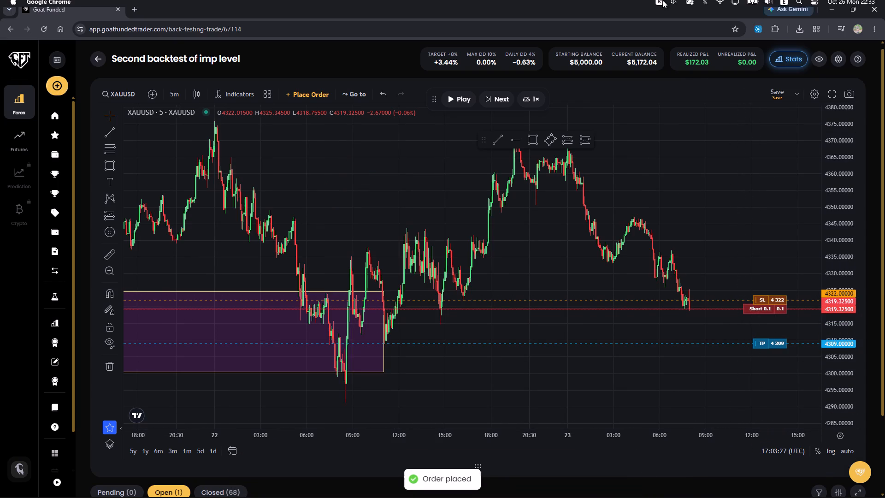
Advance the replay to about 08:25 with the short trade open, and dismiss its trade review without adding notes.
left_click(502, 98)
left_click(502, 98)
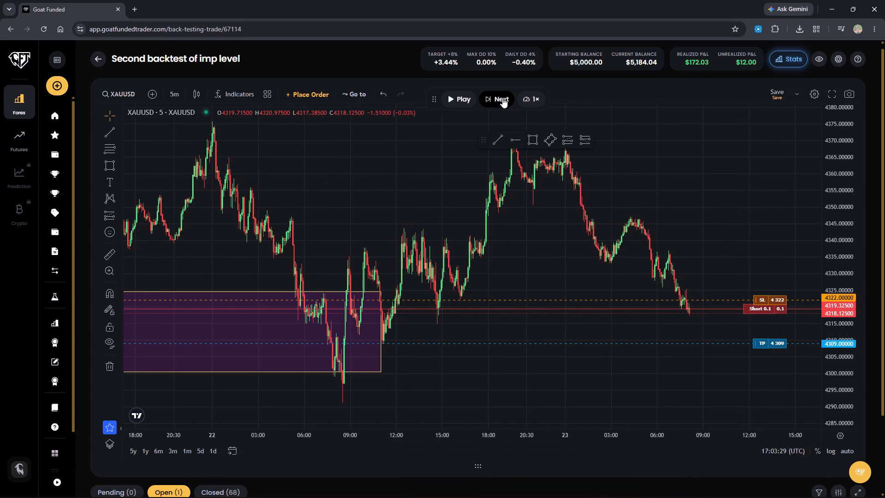
left_click(502, 98)
left_click(502, 98)
left_click(502, 98)
left_click(502, 98)
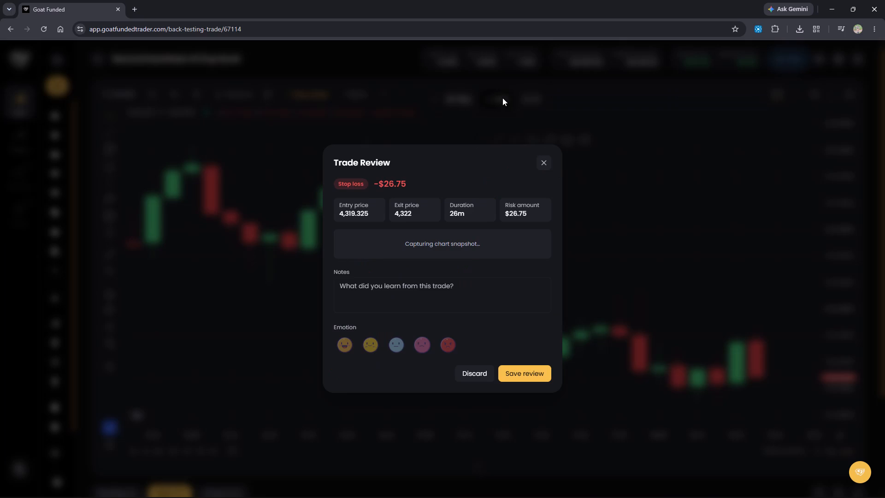
left_click(544, 123)
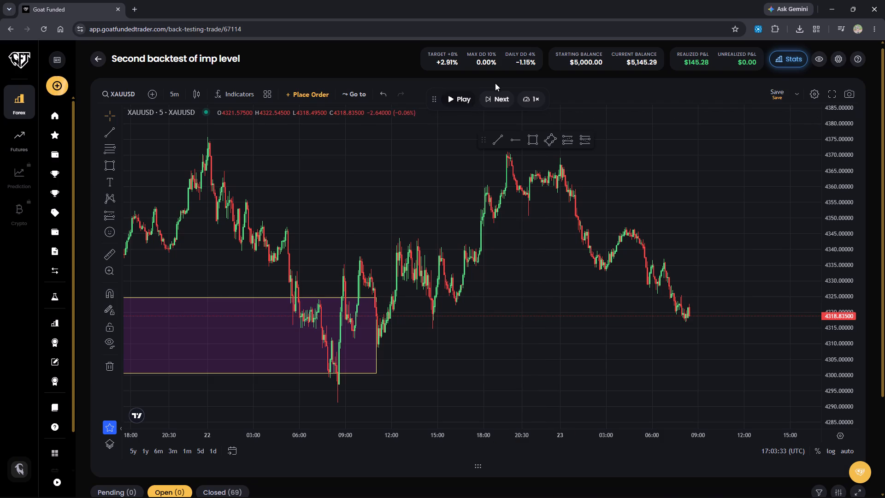
Advance the XAUUSD replay on the 5-minute chart to about 09:55 without opening a trade.
left_click(489, 95)
left_click(489, 95)
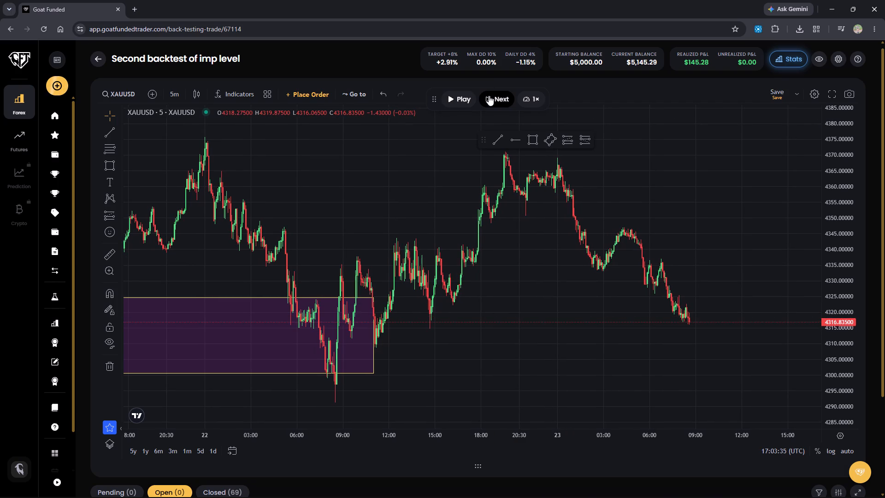
left_click(489, 95)
left_click(489, 95)
left_click(489, 95)
left_click(489, 95)
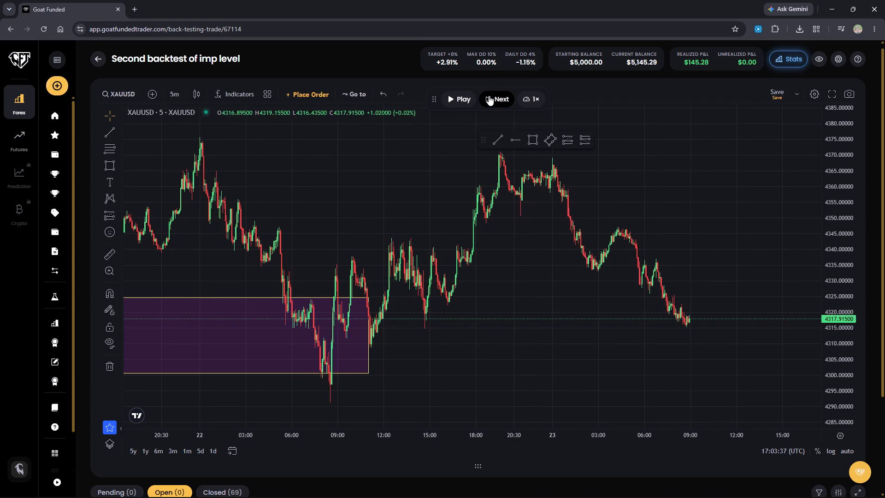
left_click(489, 95)
left_click(489, 95)
left_click(489, 95)
left_click(489, 95)
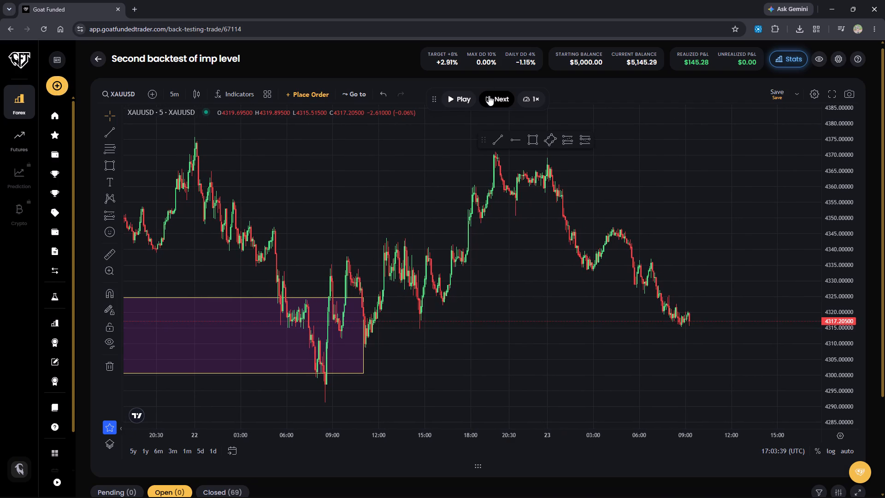
left_click(489, 95)
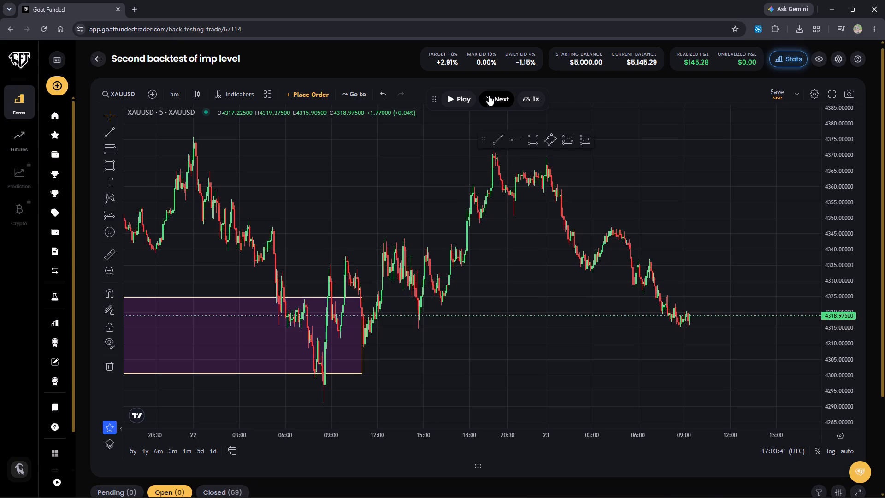
left_click(489, 95)
left_click(489, 95)
left_click(489, 95)
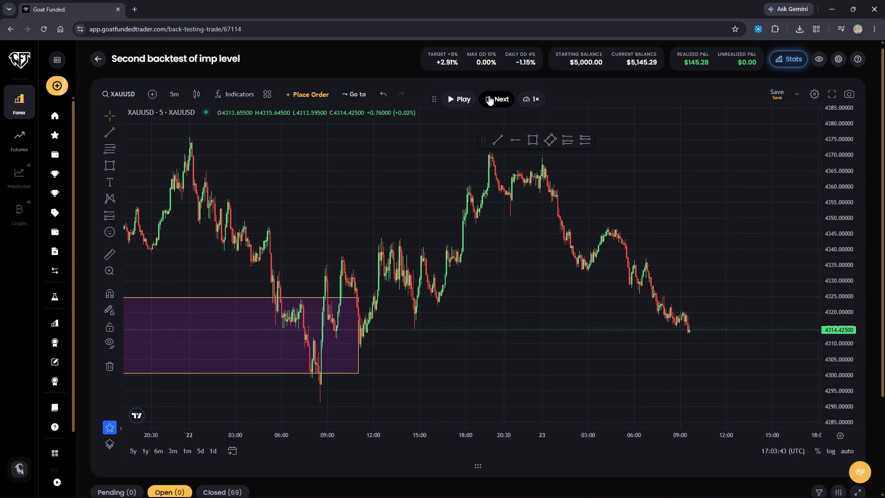
left_click(489, 95)
double_click(489, 95)
left_click(489, 95)
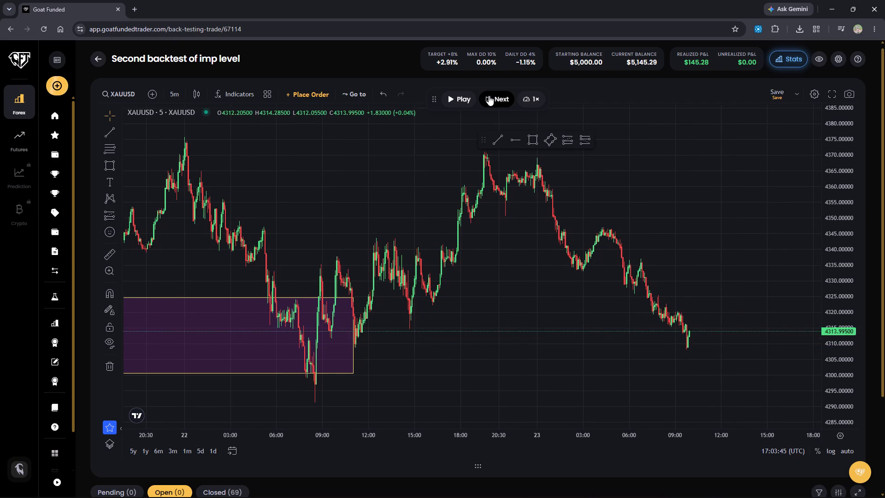
Advance the XAUUSD replay to about 11:30, reaching the 5-minute candle near 4302, without opening a trade.
left_click(489, 95)
left_click(489, 95)
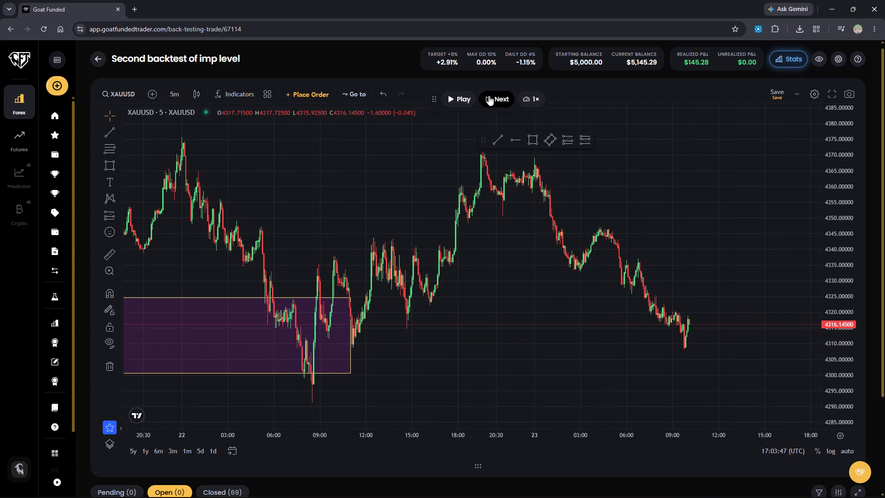
left_click(489, 95)
left_click(489, 95)
left_click(489, 95)
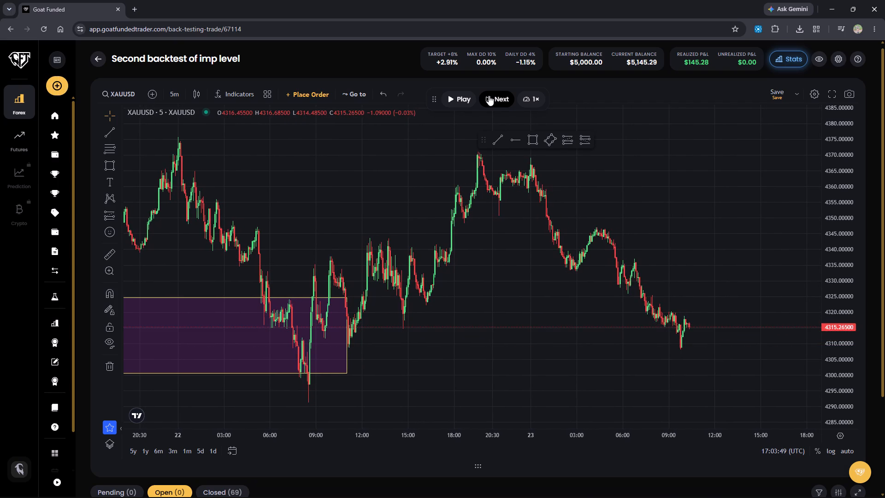
left_click(489, 95)
left_click(489, 95)
left_click(489, 95)
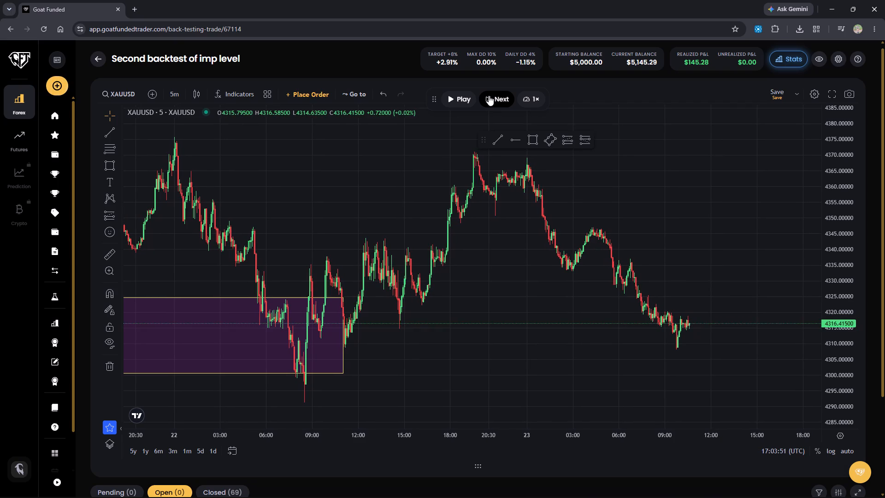
left_click(489, 95)
left_click(489, 95)
left_click(489, 95)
left_click(489, 95)
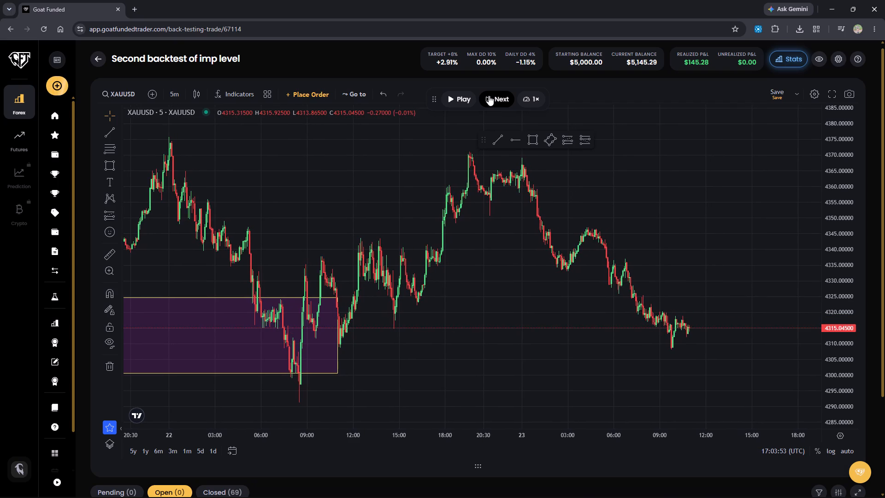
double_click(489, 95)
triple_click(489, 95)
left_click(489, 95)
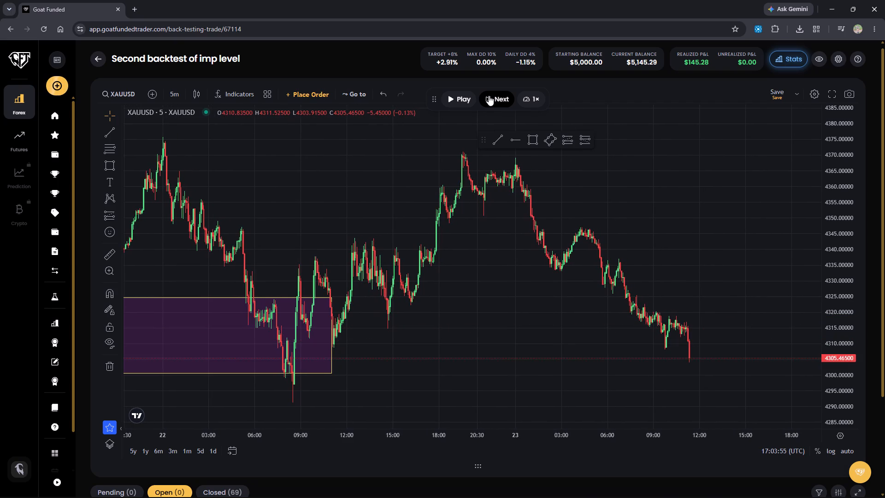
left_click(489, 95)
left_click(489, 95)
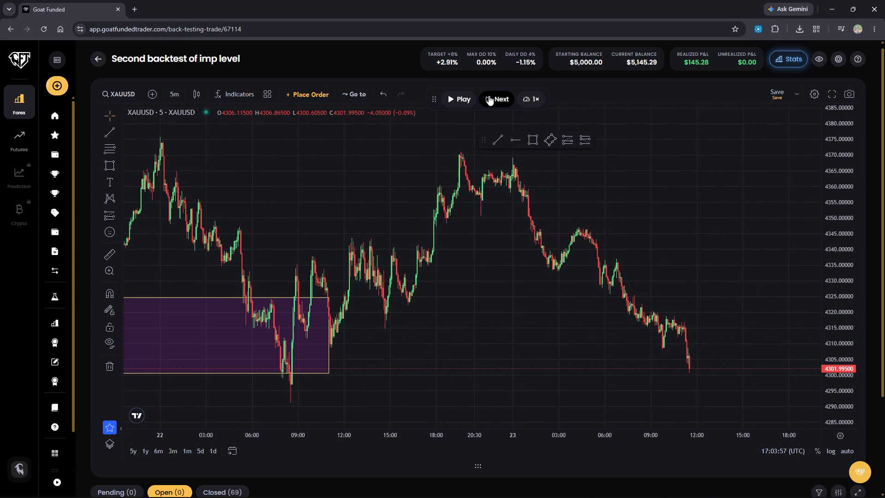
Advance the XAUUSD replay on the 5-minute chart to about 12:55 without opening a trade.
left_click(489, 95)
left_click(489, 95)
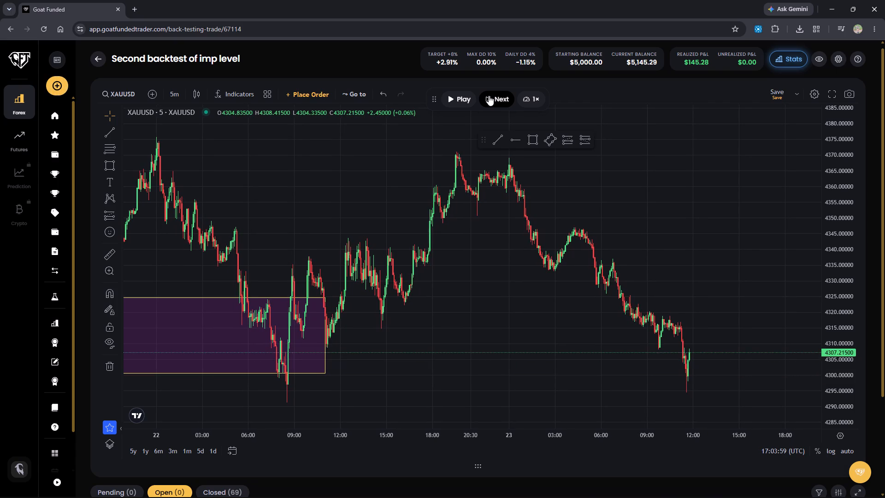
left_click(489, 95)
triple_click(489, 95)
triple_click(489, 95)
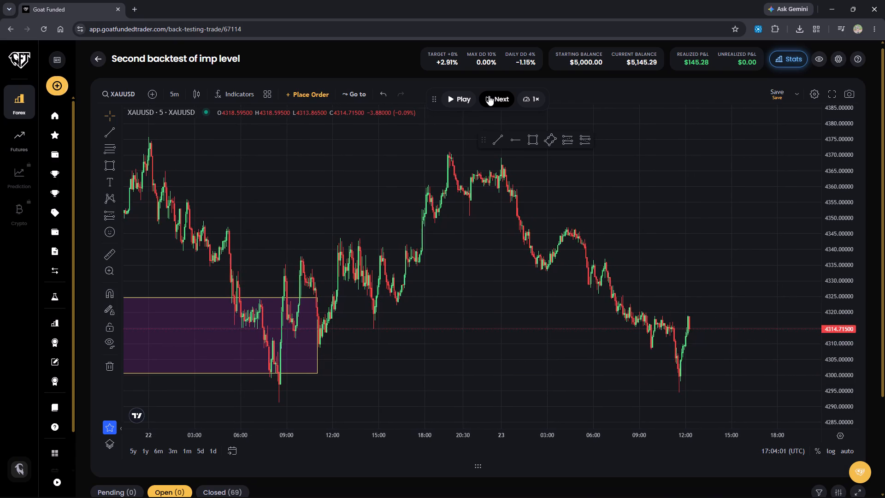
double_click(489, 95)
left_click(489, 95)
left_click(489, 95)
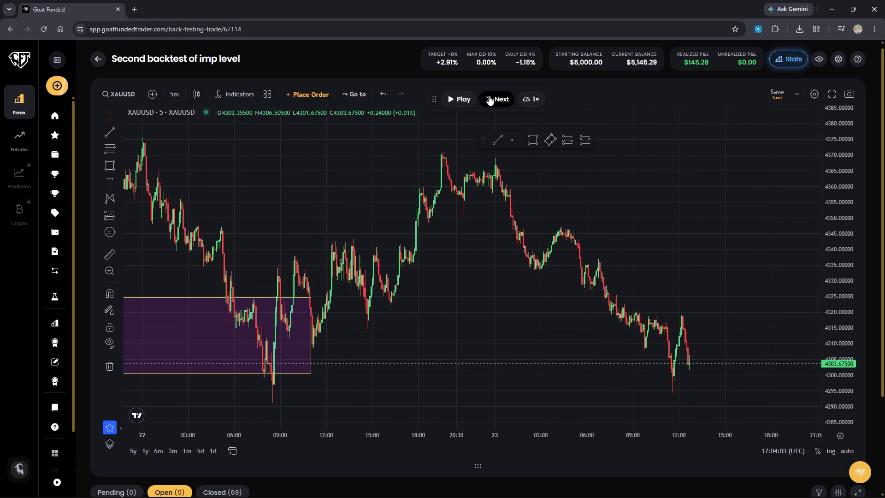
left_click(489, 95)
left_click(489, 95)
left_click(489, 95)
left_click(489, 95)
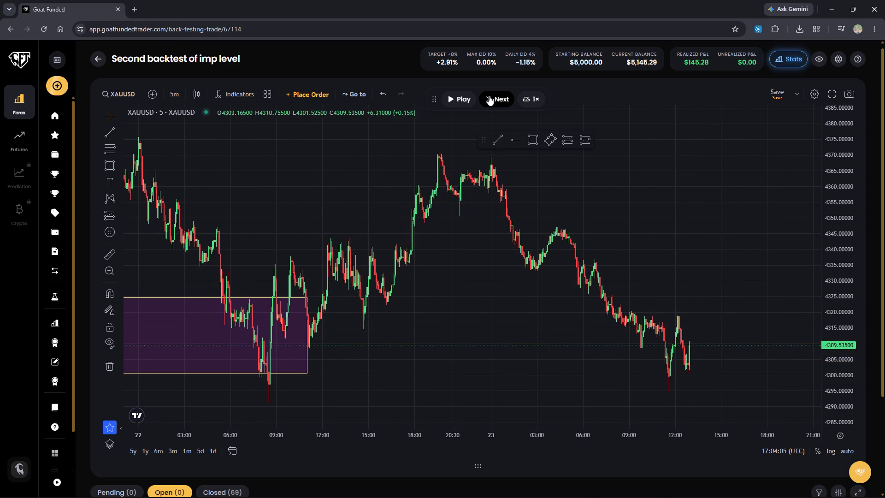
Advance the XAUUSD replay to about 13:50, reaching the 5-minute candle near 4283, without opening a trade.
left_click(489, 95)
left_click(489, 95)
left_click(489, 95)
left_click(489, 95)
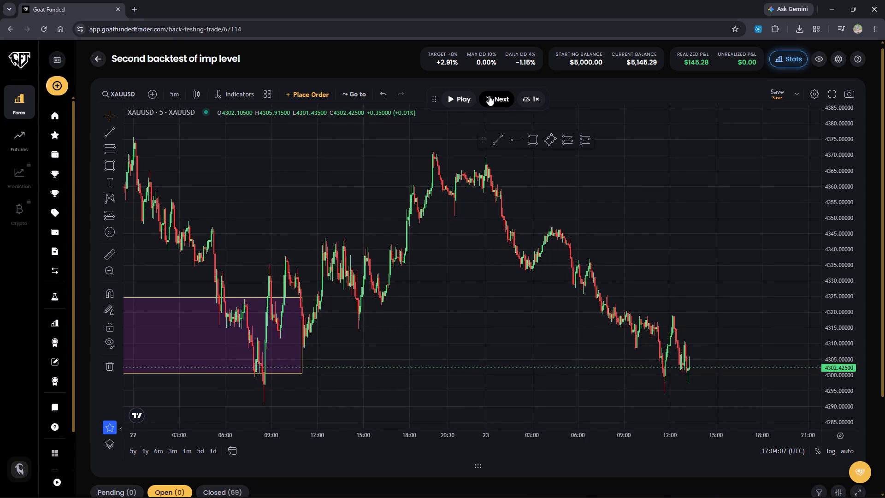
left_click(489, 95)
left_click(489, 95)
left_click(489, 95)
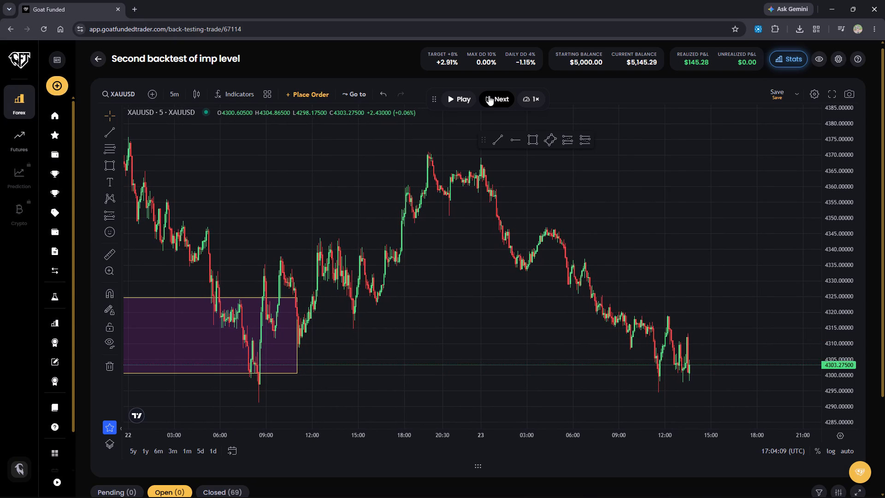
left_click(489, 95)
left_click(489, 95)
left_click(489, 95)
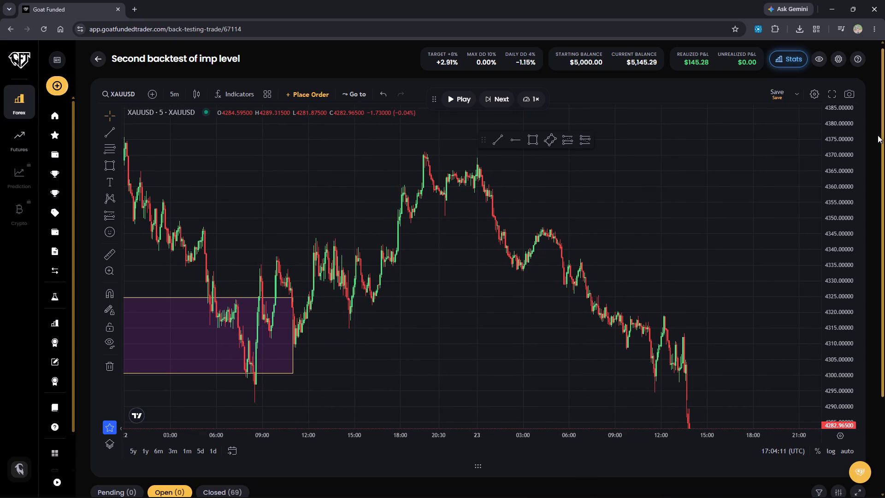
scroll(843, 177, "down", 12)
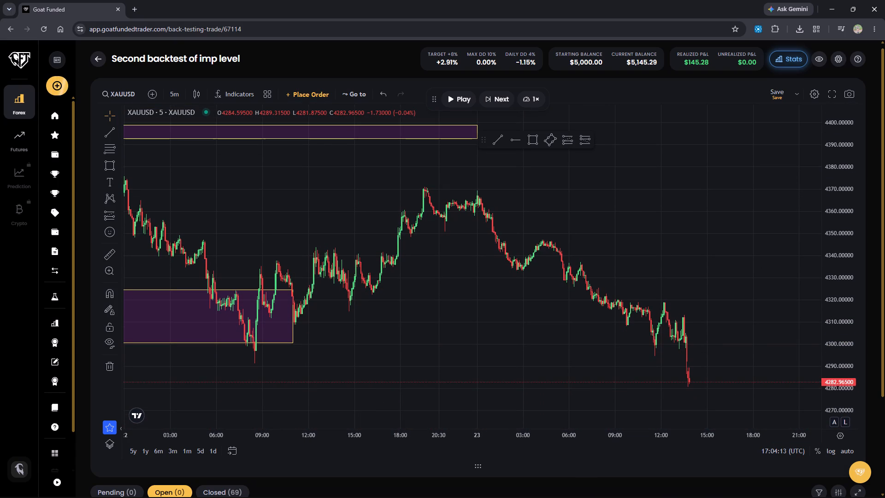